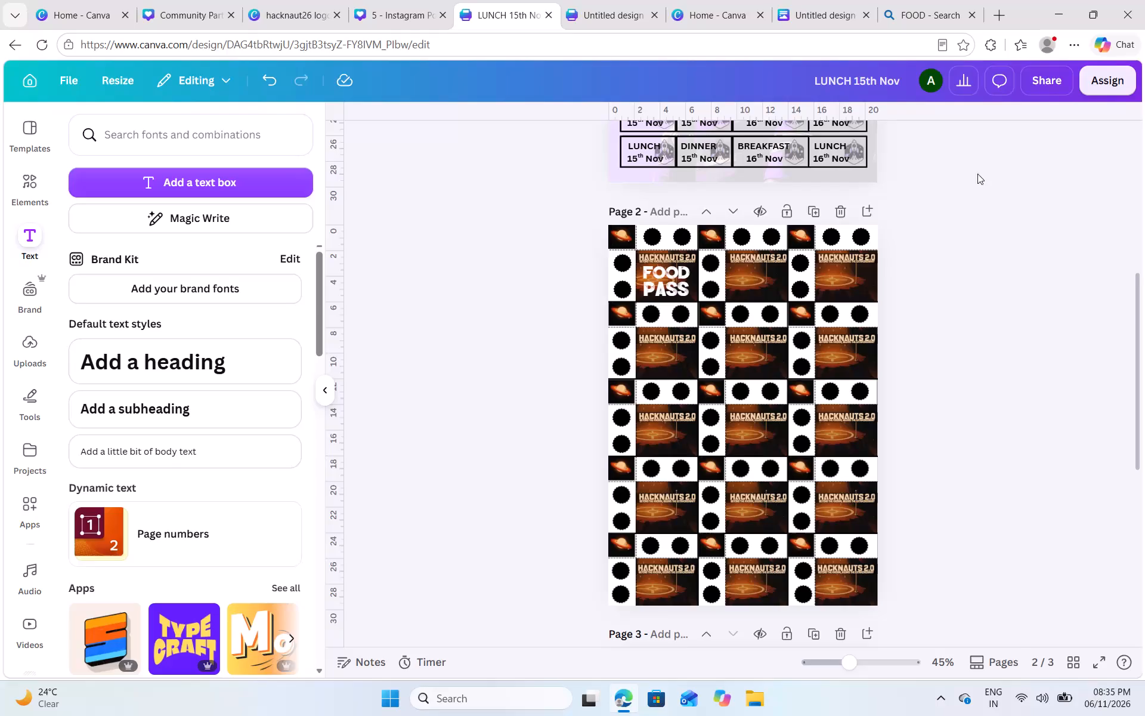
Reorder the pages, moving the FOOD PASS page up to first and the lunch and dinner coupon page down to last.
{"action": "left_click", "coordinate": [710, 215]}
{"action": "left_click", "coordinate": [963, 444]}
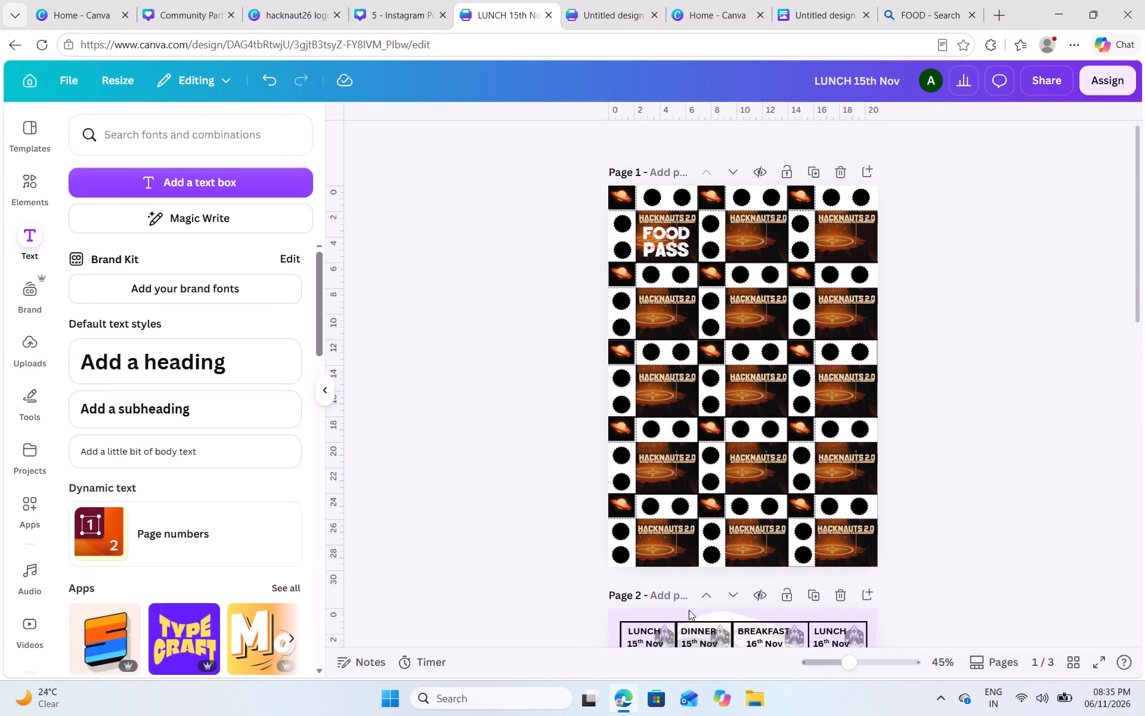
{"action": "left_click", "coordinate": [729, 592]}
Duplicate the plain dark grey page that follows the FOOD PASS page.
{"action": "scroll", "coordinate": [845, 563], "scroll_direction": "up", "scroll_amount": 3}
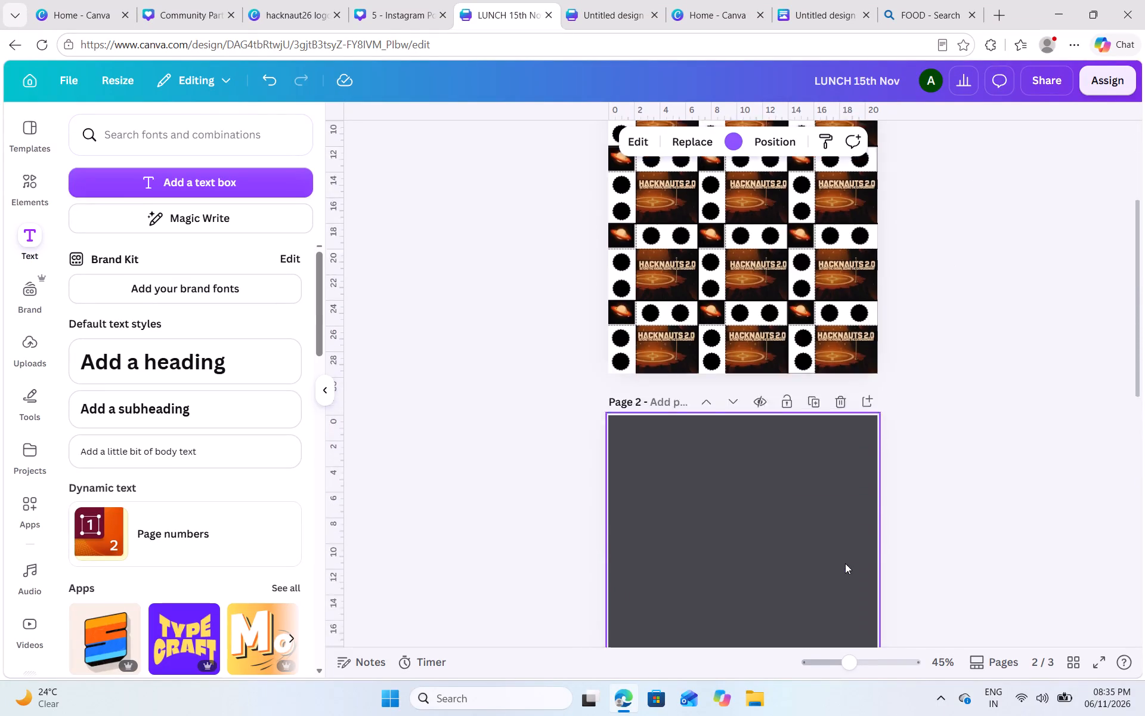
{"action": "scroll", "coordinate": [845, 563], "scroll_direction": "up", "scroll_amount": 2}
{"action": "scroll", "coordinate": [845, 563], "scroll_direction": "down", "scroll_amount": 3}
{"action": "left_click", "coordinate": [816, 246]}
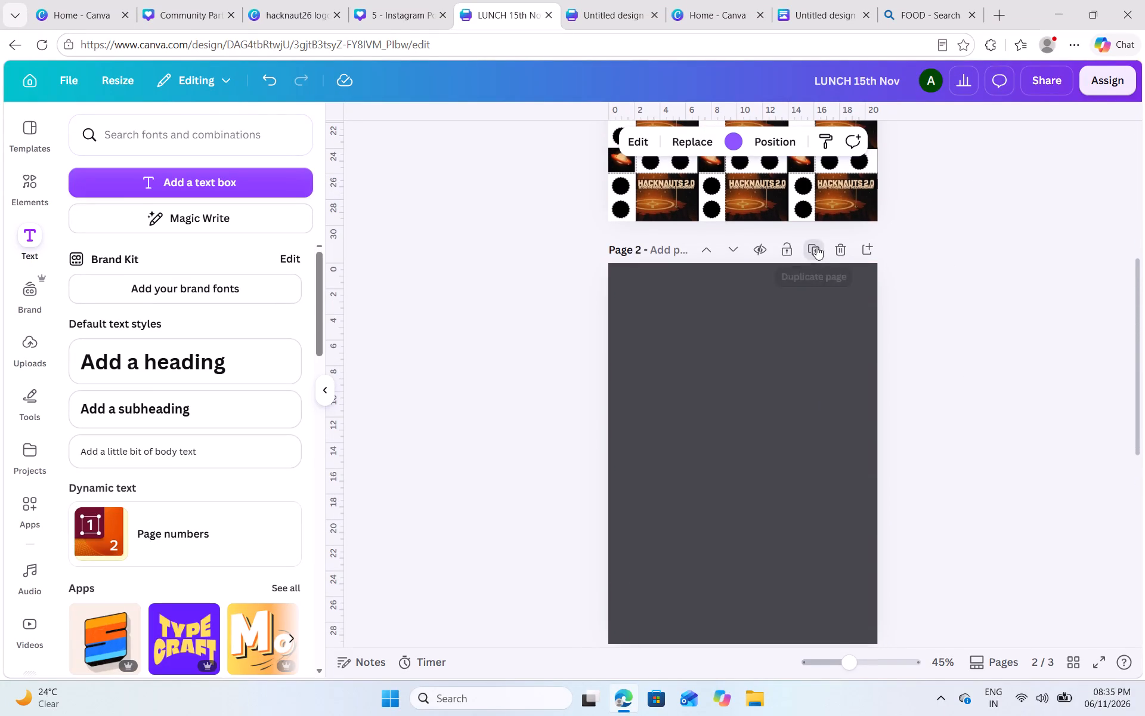
Set the design's sharing access to anyone with the link and copy the share link.
{"action": "scroll", "coordinate": [902, 316], "scroll_direction": "up", "scroll_amount": 10}
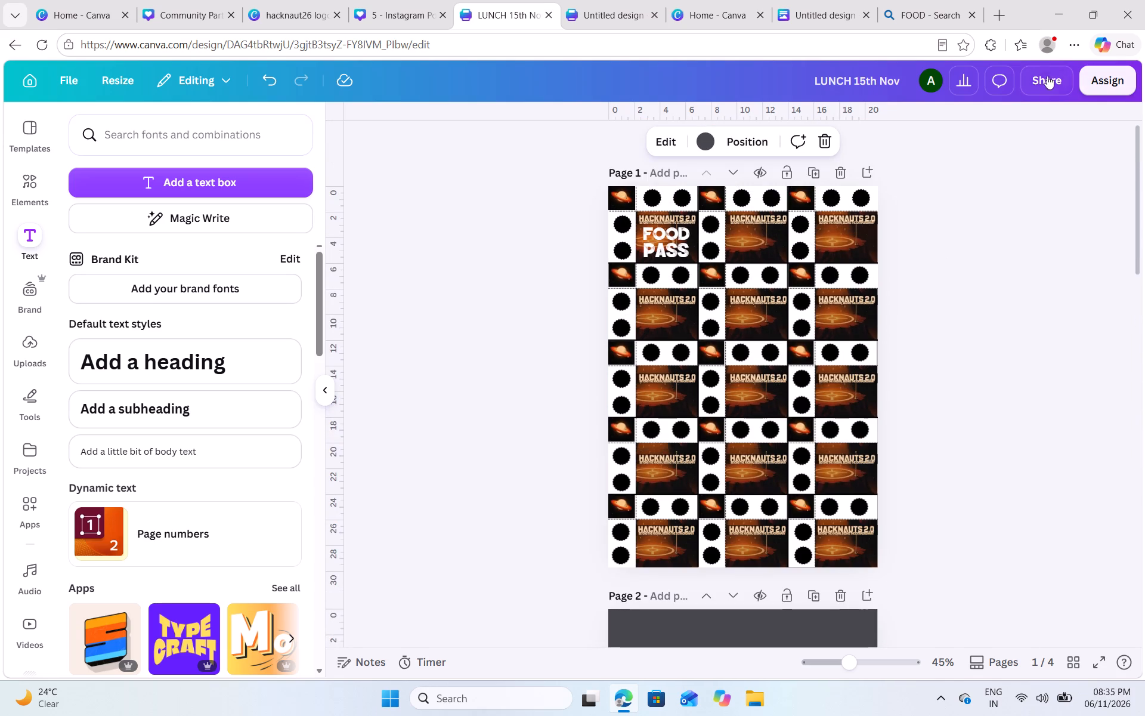
{"action": "left_click", "coordinate": [1040, 78]}
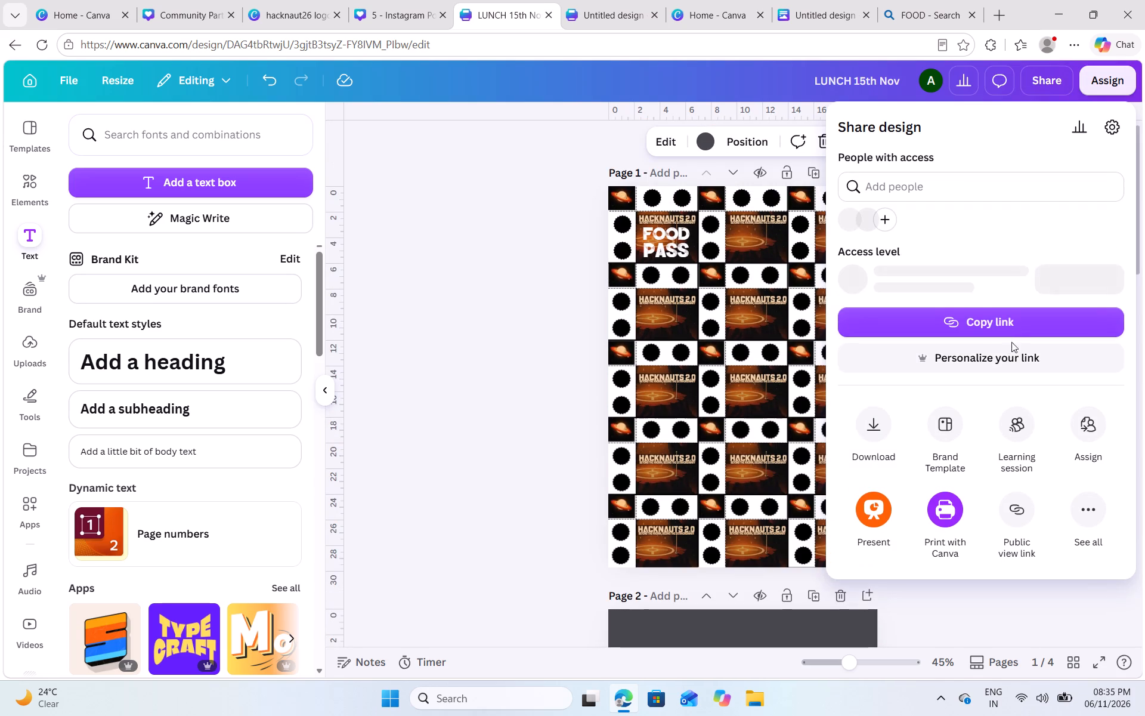
{"action": "left_click", "coordinate": [1097, 282]}
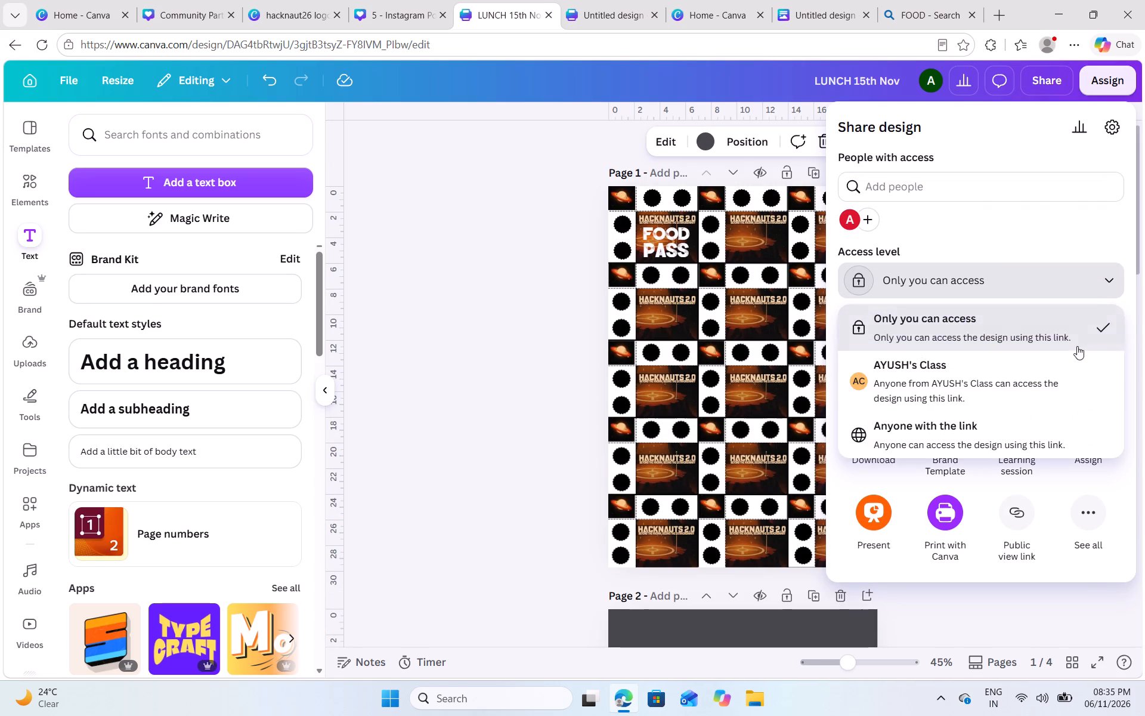
{"action": "left_click", "coordinate": [1018, 434]}
{"action": "left_click", "coordinate": [1038, 331]}
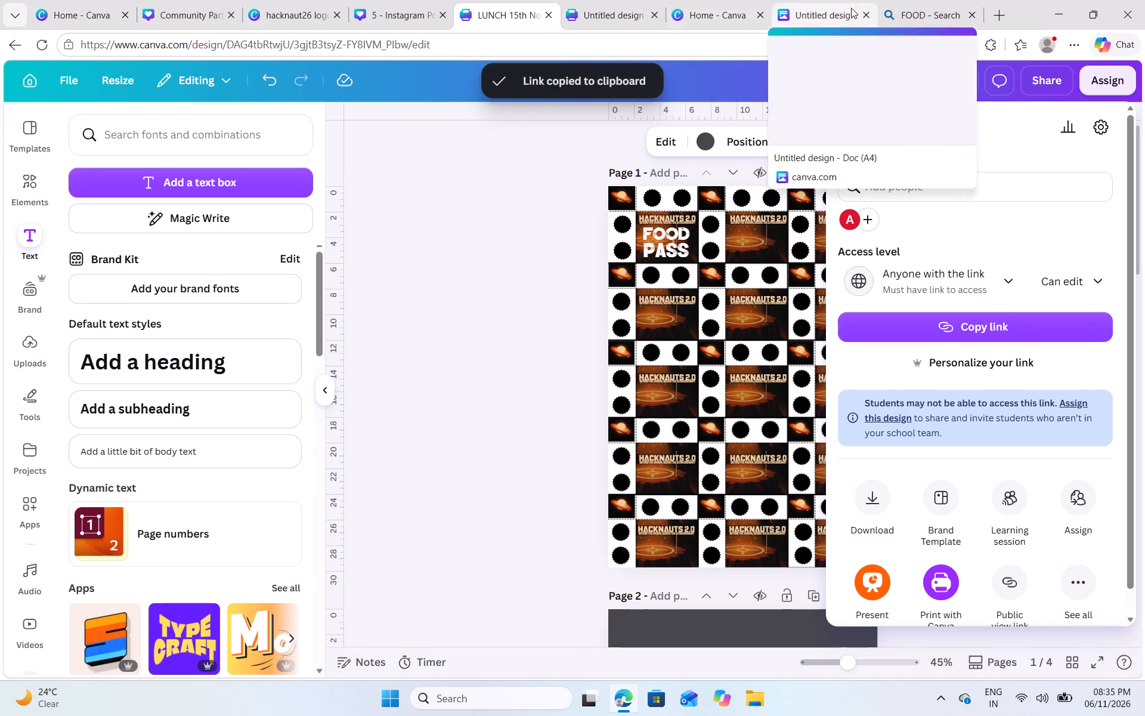
Switch to the FOOD search page and select its web address for replacement.
{"action": "left_click", "coordinate": [927, 6]}
{"action": "left_click", "coordinate": [815, 41]}
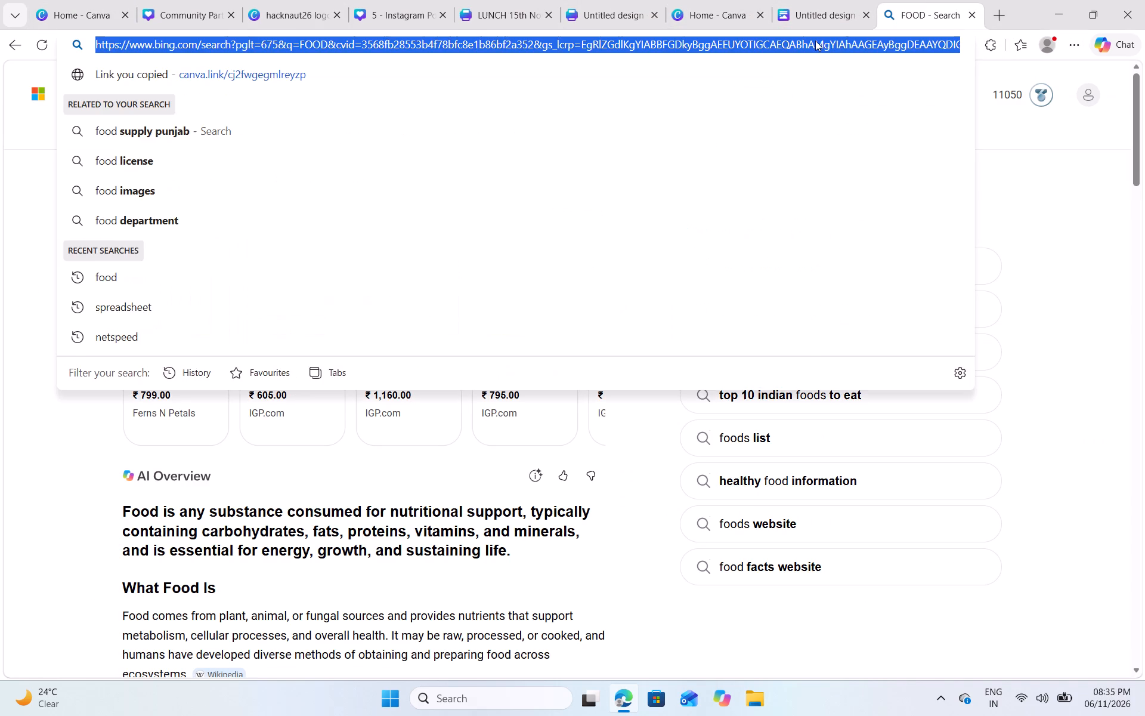
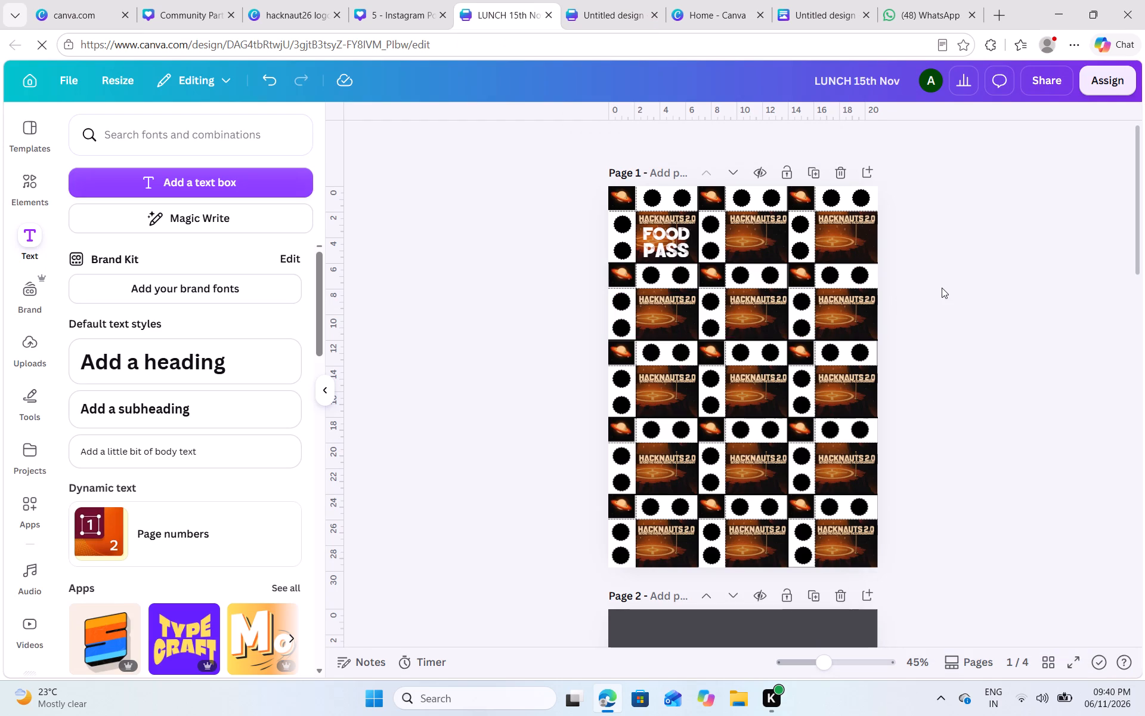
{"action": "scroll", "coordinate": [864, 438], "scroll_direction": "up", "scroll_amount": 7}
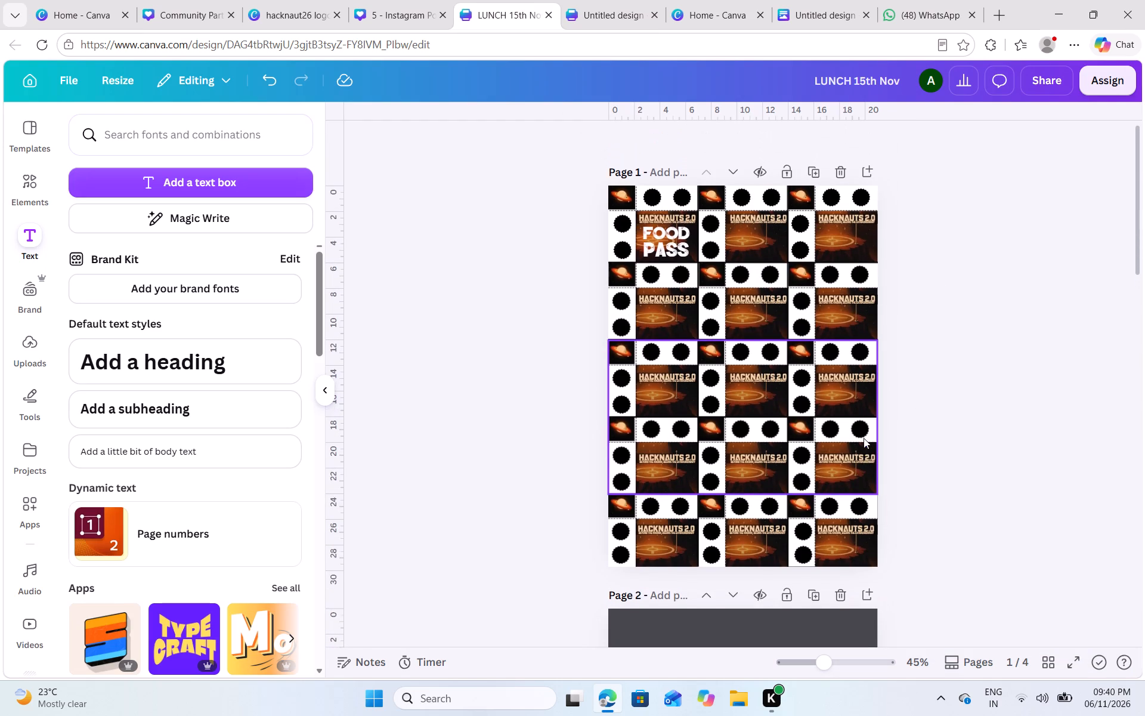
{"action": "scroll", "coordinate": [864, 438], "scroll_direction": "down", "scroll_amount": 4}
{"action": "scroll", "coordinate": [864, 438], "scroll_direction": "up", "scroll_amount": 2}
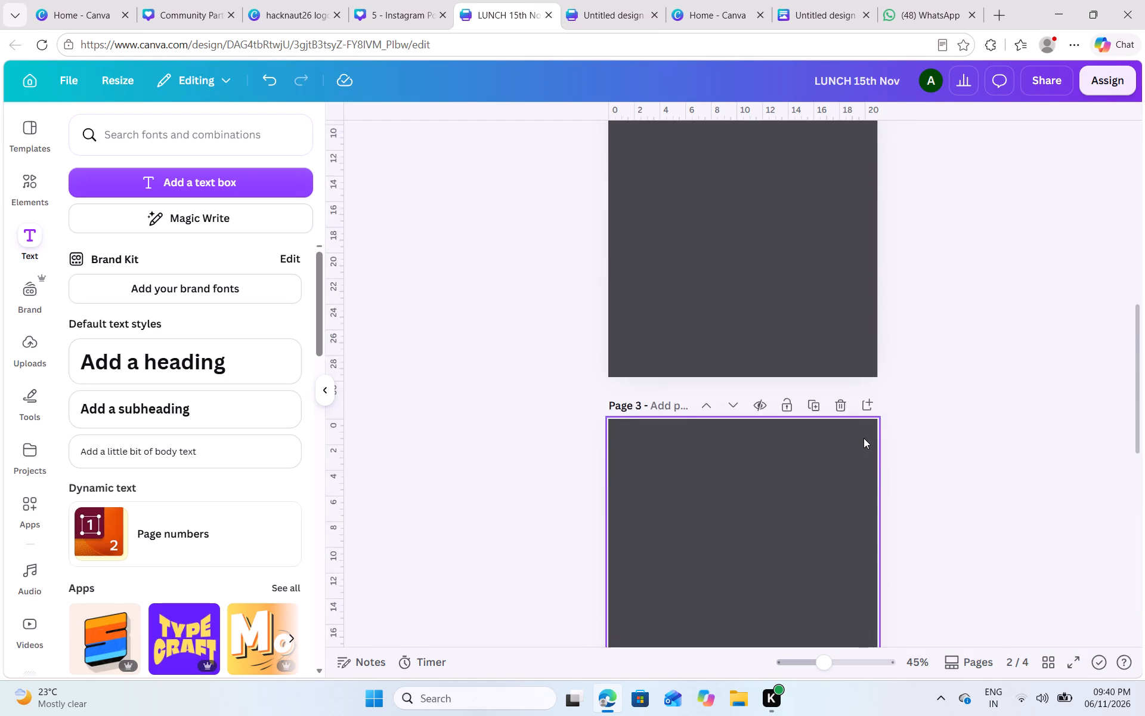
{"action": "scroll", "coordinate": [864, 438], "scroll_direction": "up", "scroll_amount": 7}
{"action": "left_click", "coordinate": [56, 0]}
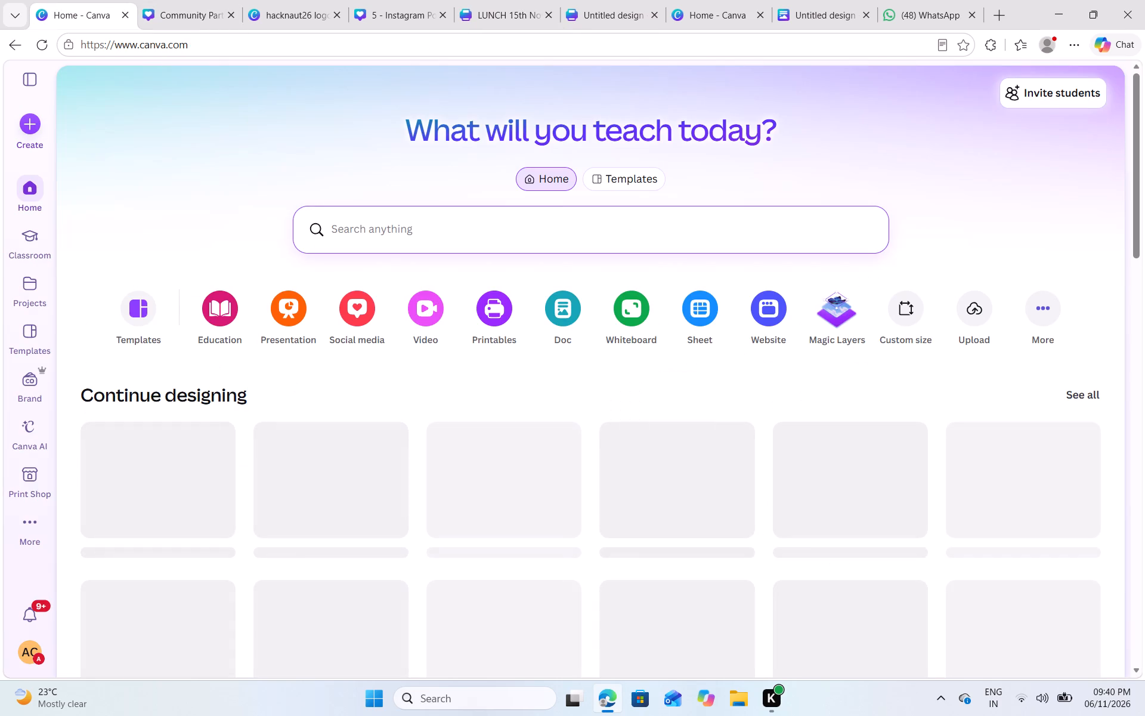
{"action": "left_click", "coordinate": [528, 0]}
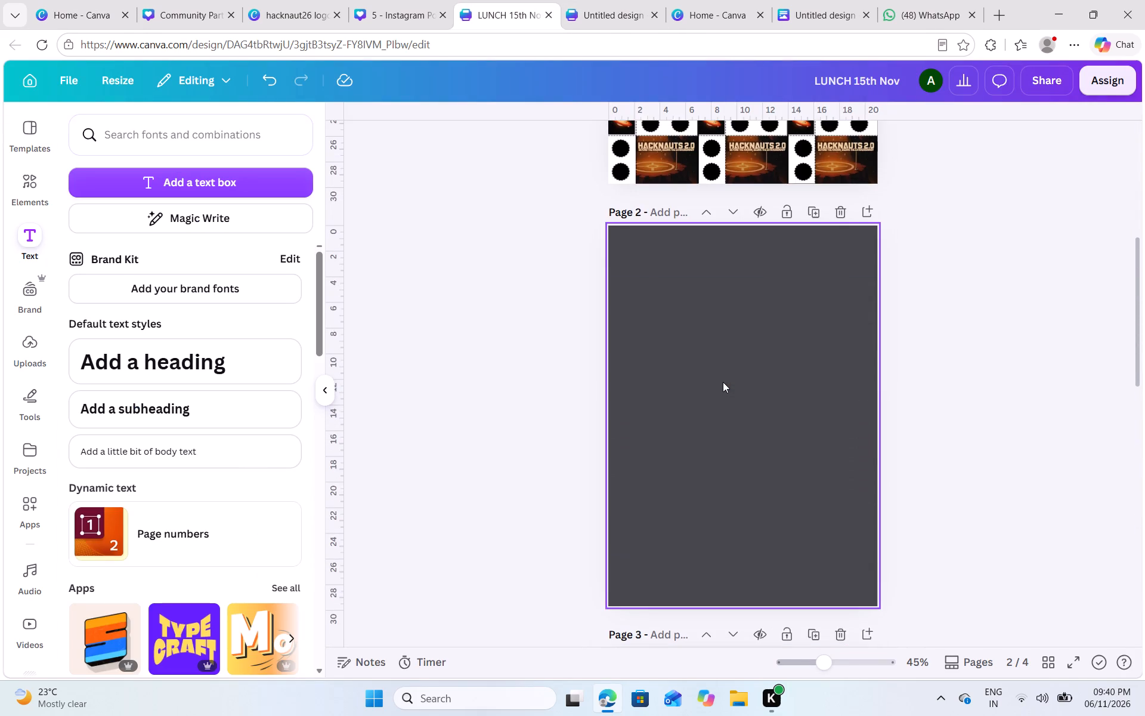
Search the design elements for FOODCOUPON.
{"action": "scroll", "coordinate": [723, 382], "scroll_direction": "up", "scroll_amount": 2, "text": "ctrl"}
{"action": "left_click", "coordinate": [32, 185]}
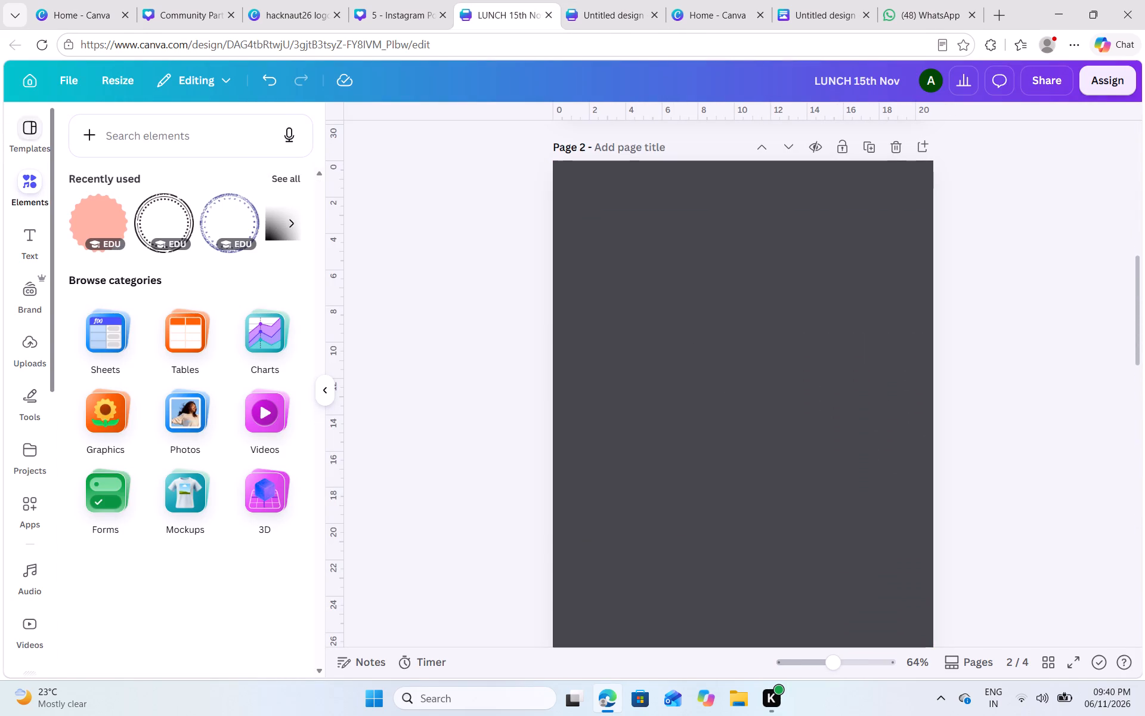
{"action": "left_click", "coordinate": [148, 131]}
{"action": "type", "text": "FOOD"}
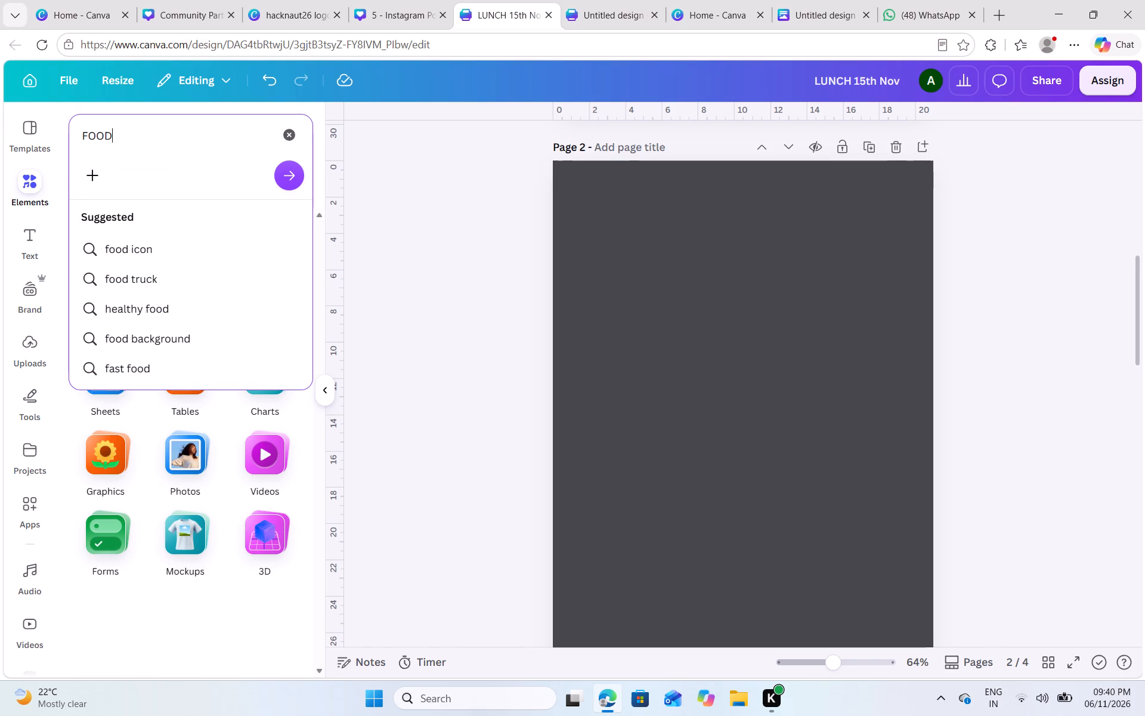
{"action": "type", "text": "COUPON"}
{"action": "key", "text": "Return"}
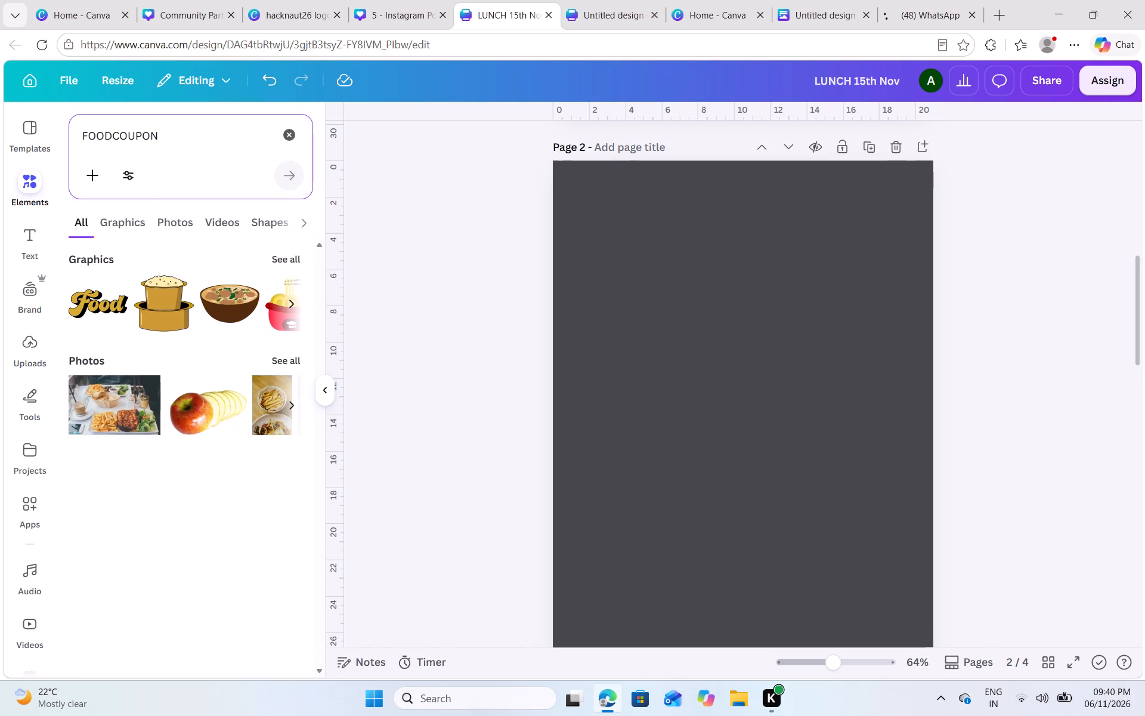
Search the A4 templates for FOODCOUPON, and rerun the search with the corrected wording FOOD COUPON.
{"action": "left_click", "coordinate": [23, 131]}
{"action": "left_click", "coordinate": [182, 148]}
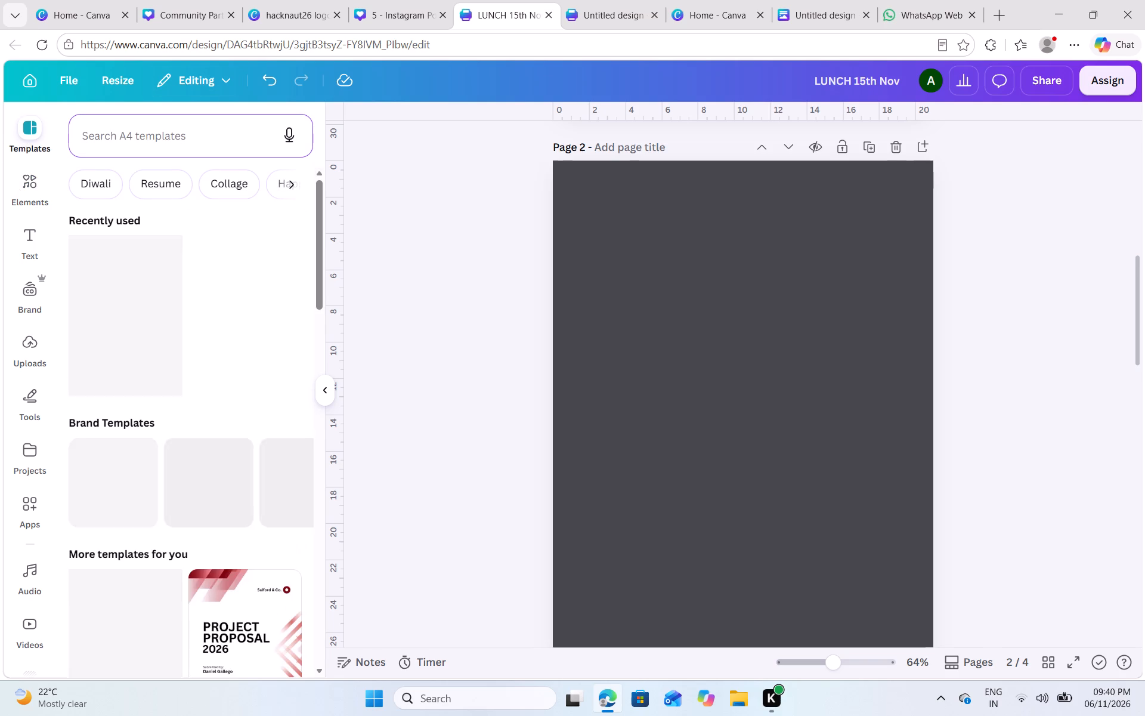
{"action": "type", "text": "FOO"}
{"action": "left_click", "coordinate": [190, 143]}
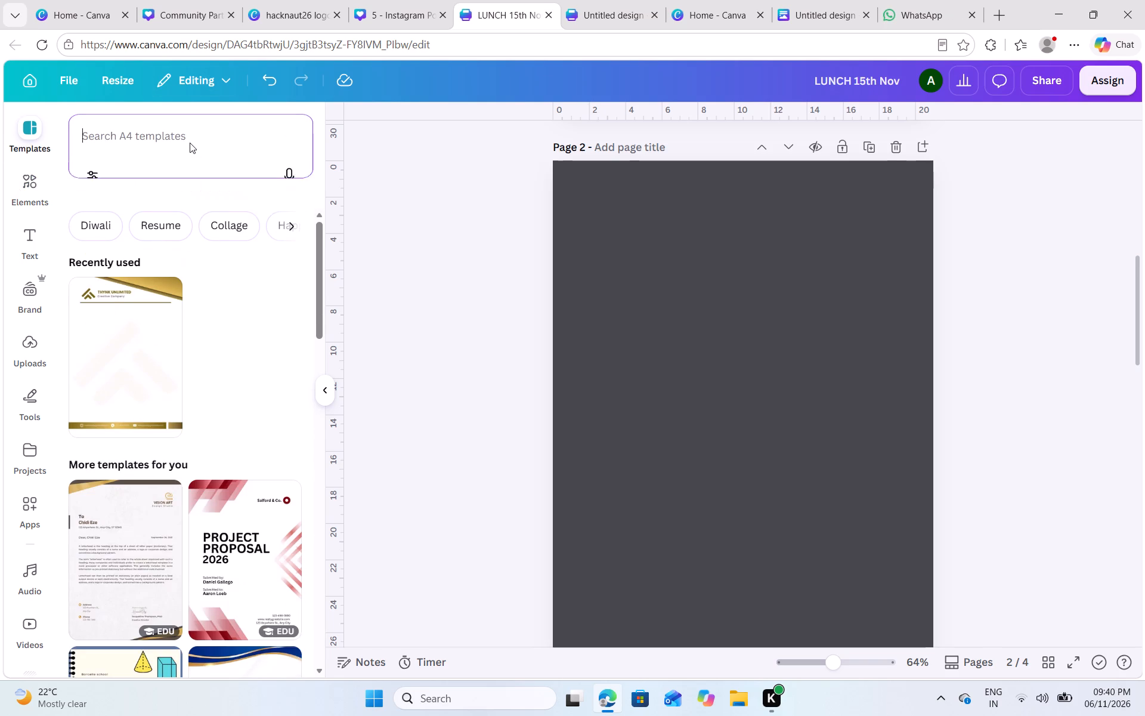
{"action": "type", "text": "FOOD"}
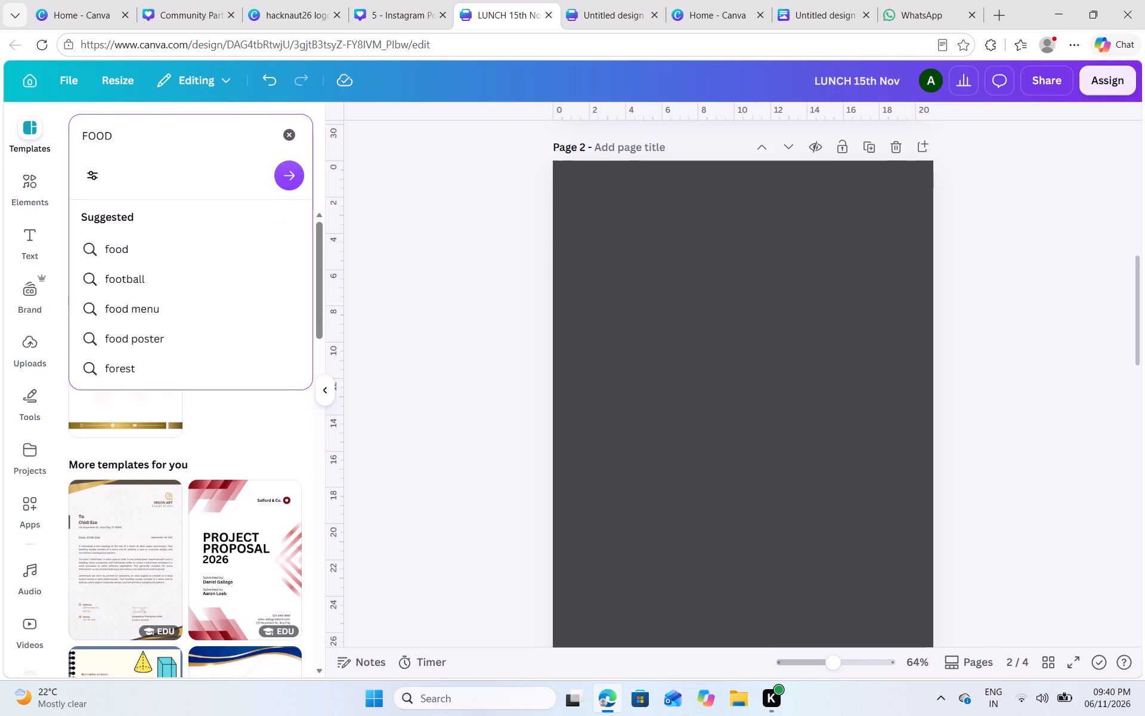
{"action": "type", "text": "COUPO"}
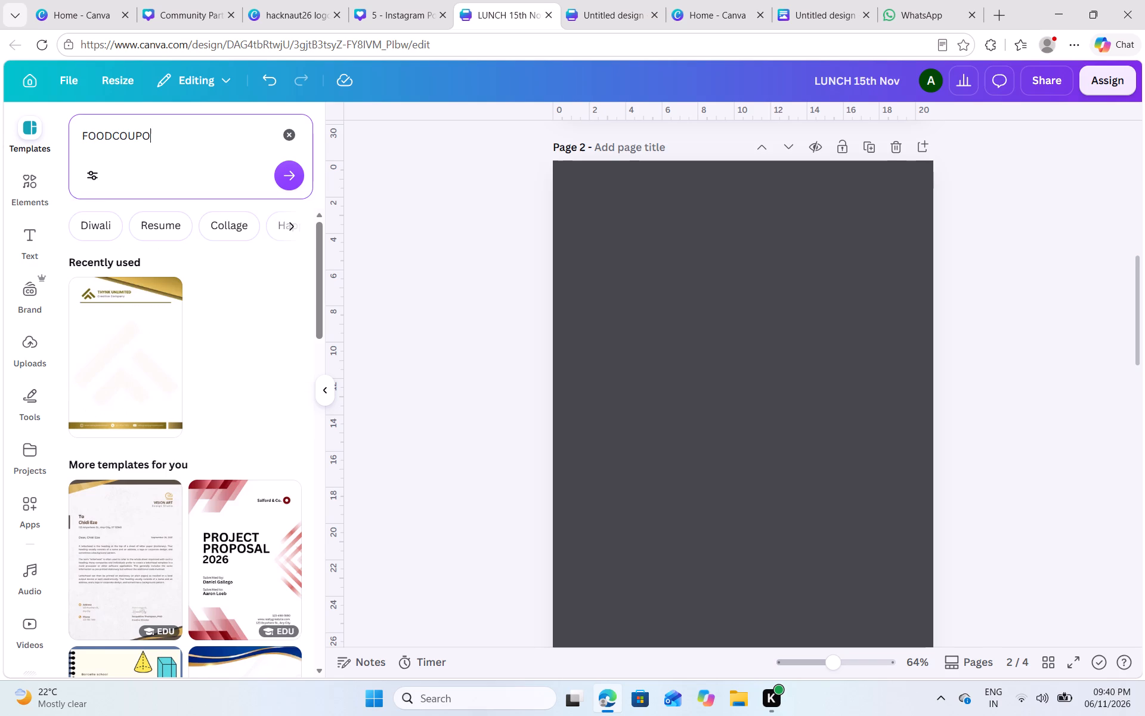
{"action": "key", "text": "n"}
{"action": "key", "text": "Return"}
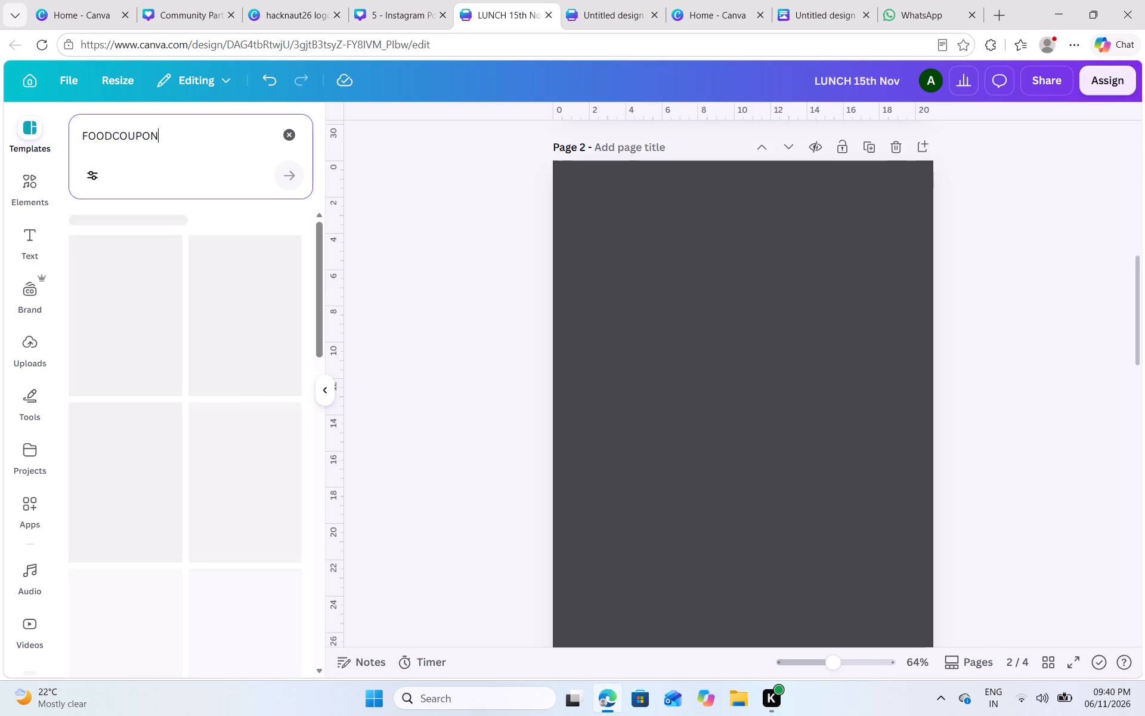
{"action": "left_click", "coordinate": [113, 138]}
{"action": "key", "text": "Return"}
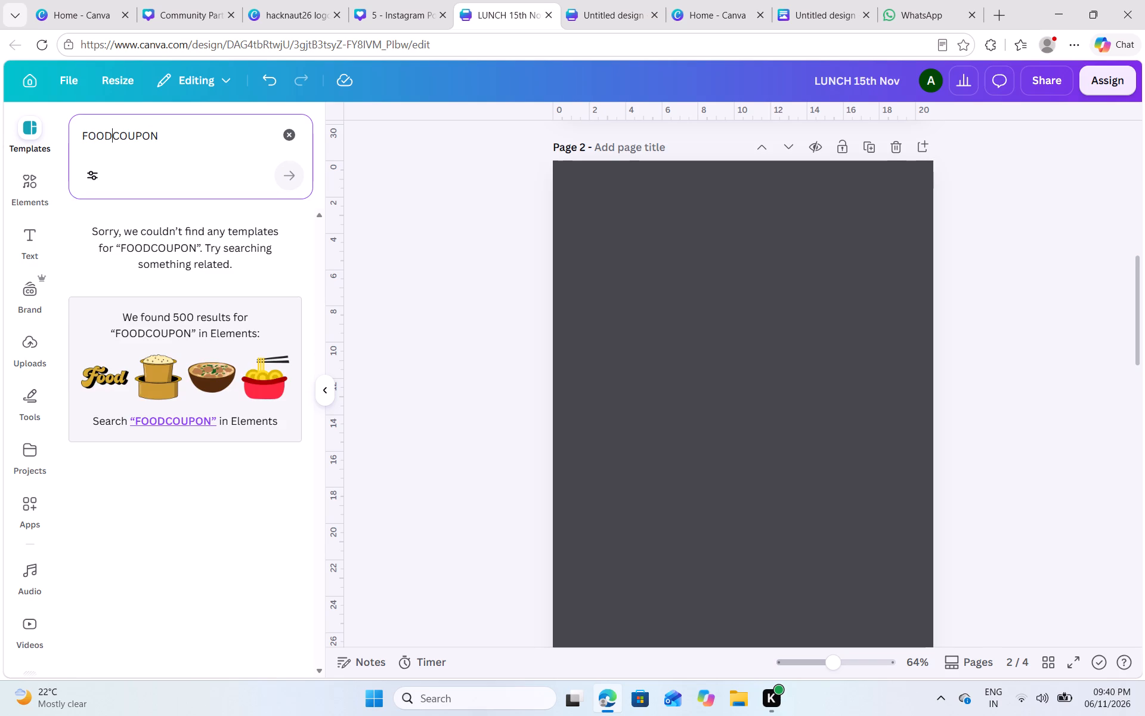
{"action": "left_click", "coordinate": [114, 136]}
{"action": "key", "text": "space"}
{"action": "left_click", "coordinate": [292, 176]}
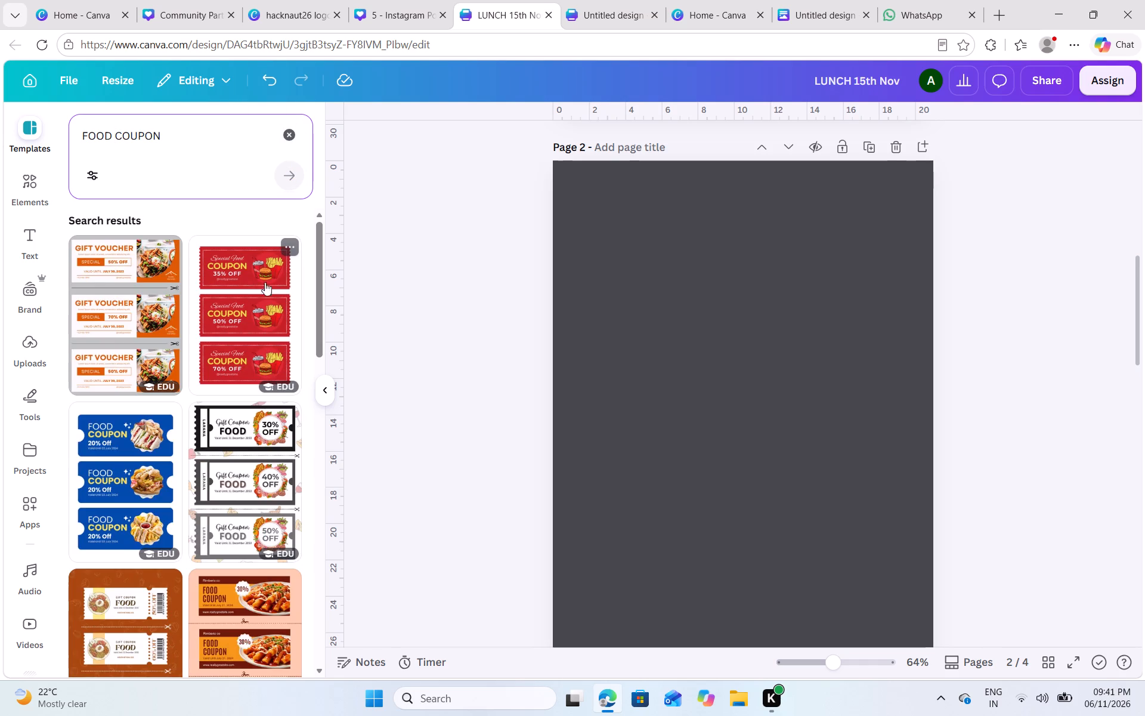
Browse the FOOD COUPON template results and compare the coupon and voucher layouts for one that suits the food pass design.
{"action": "scroll", "coordinate": [264, 267], "scroll_direction": "down", "scroll_amount": 2}
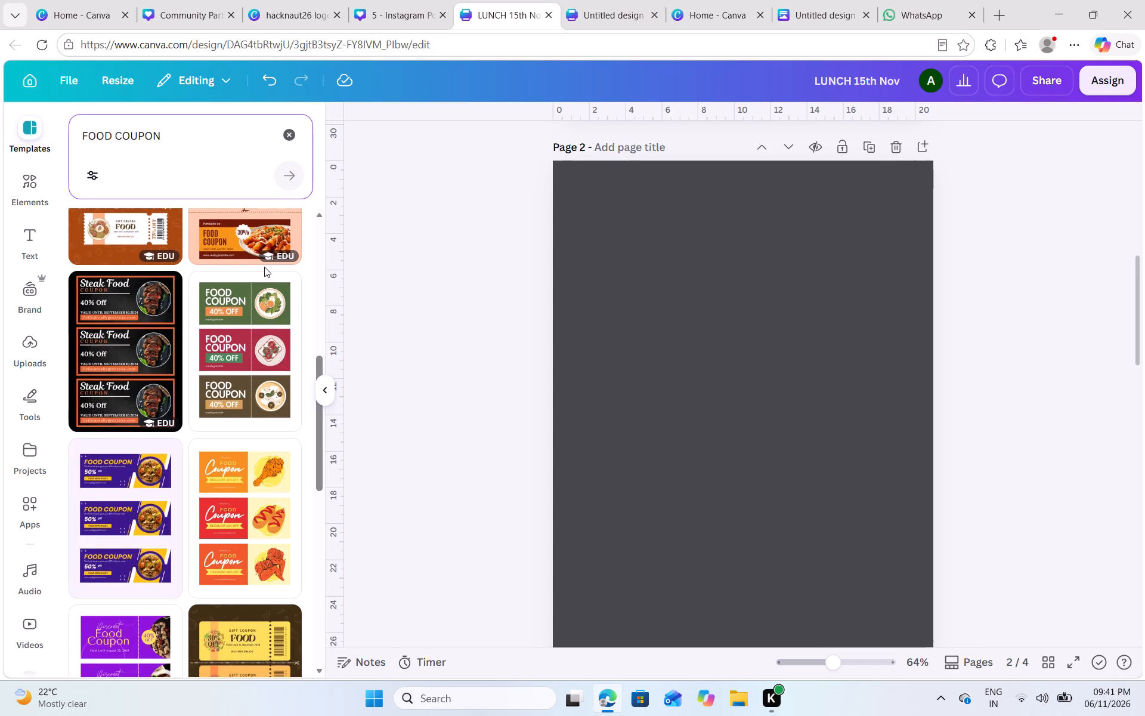
{"action": "scroll", "coordinate": [264, 267], "scroll_direction": "down", "scroll_amount": 3}
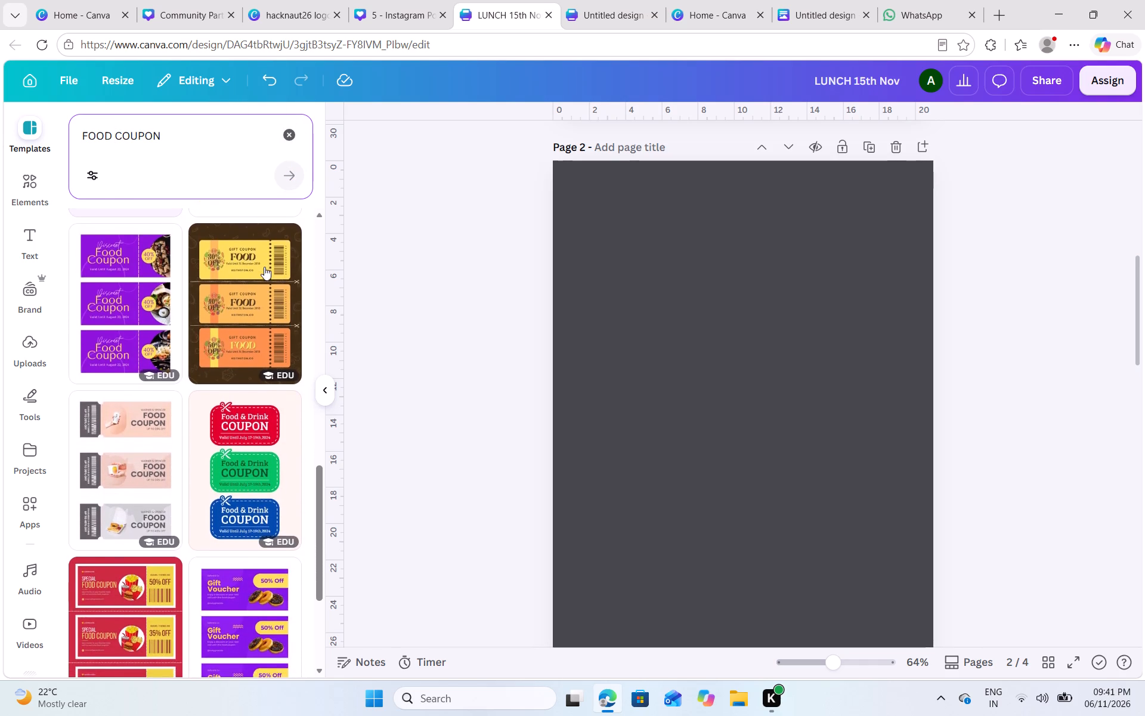
{"action": "scroll", "coordinate": [264, 267], "scroll_direction": "down", "scroll_amount": 2}
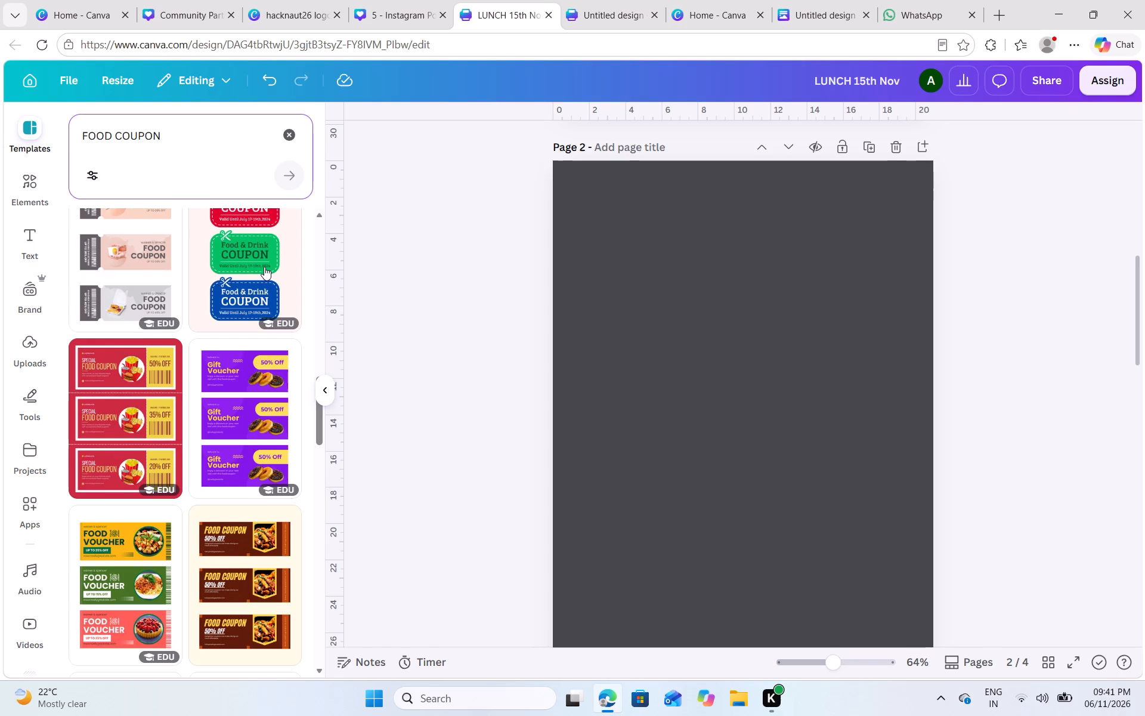
{"action": "scroll", "coordinate": [264, 267], "scroll_direction": "down", "scroll_amount": 2}
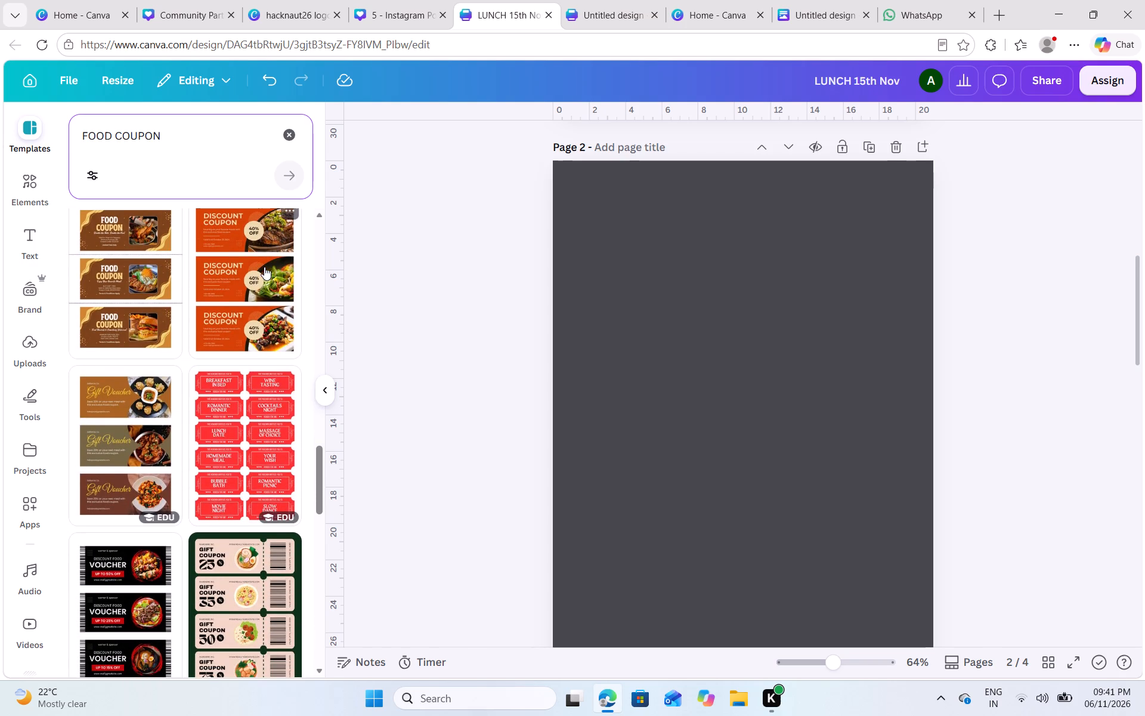
{"action": "scroll", "coordinate": [237, 514], "scroll_direction": "down", "scroll_amount": 1}
{"action": "scroll", "coordinate": [237, 514], "scroll_direction": "up", "scroll_amount": 1}
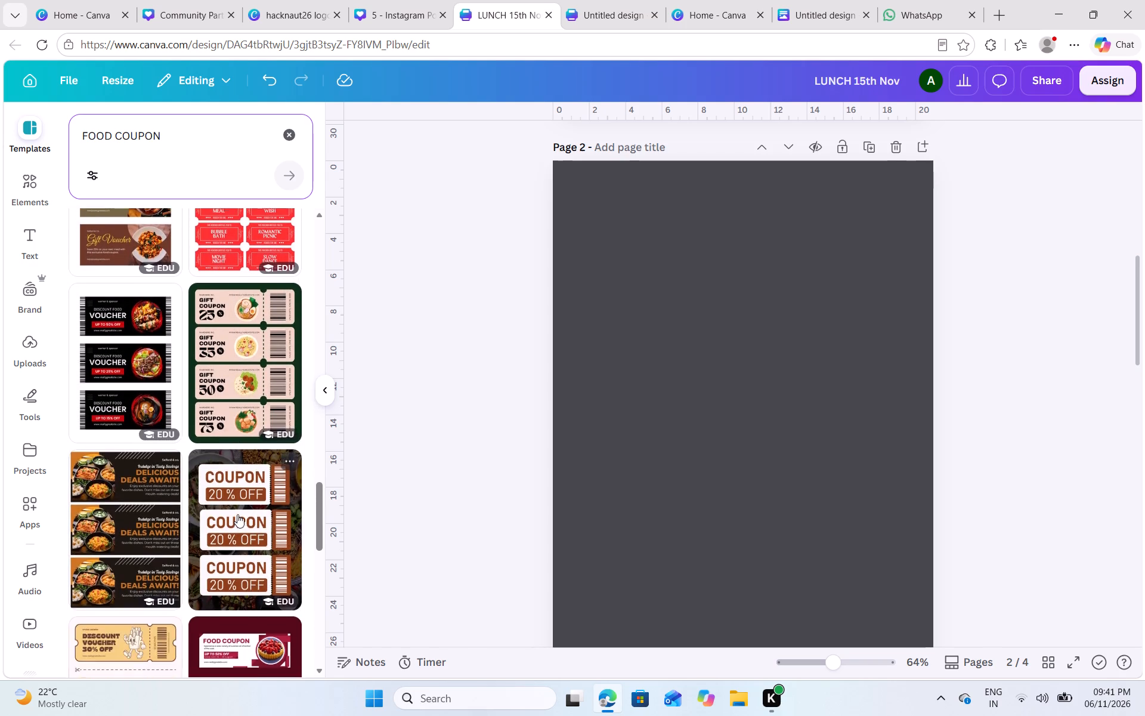
{"action": "scroll", "coordinate": [237, 514], "scroll_direction": "up", "scroll_amount": 1}
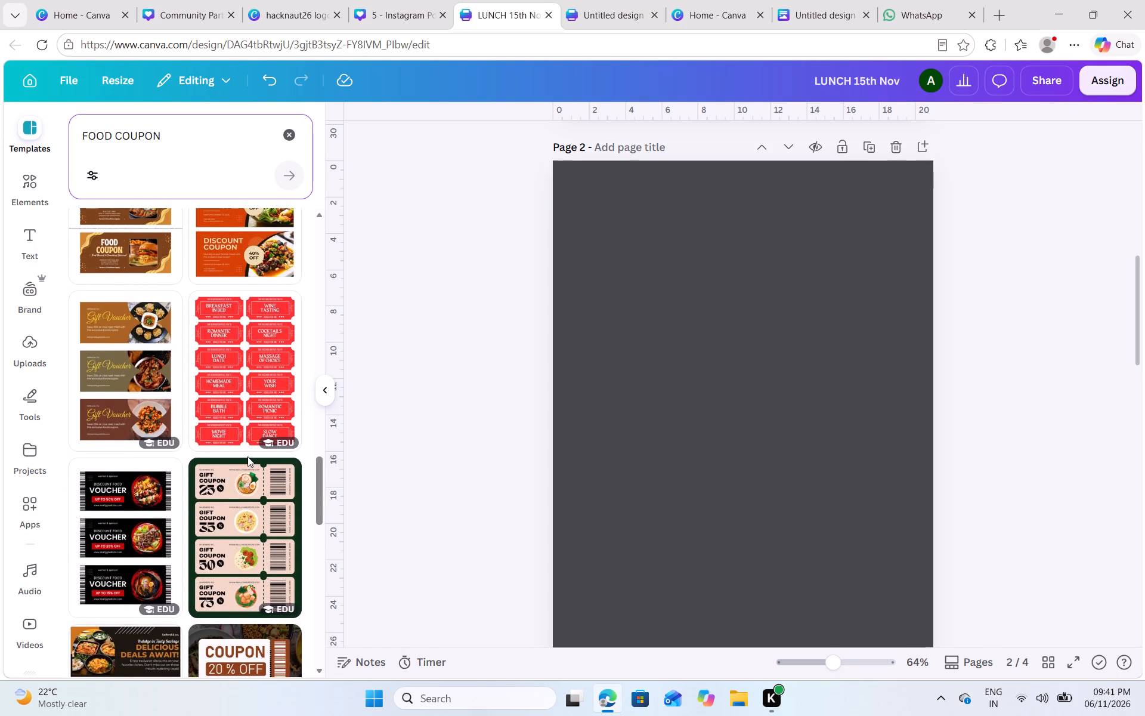
{"action": "scroll", "coordinate": [247, 456], "scroll_direction": "down", "scroll_amount": 2}
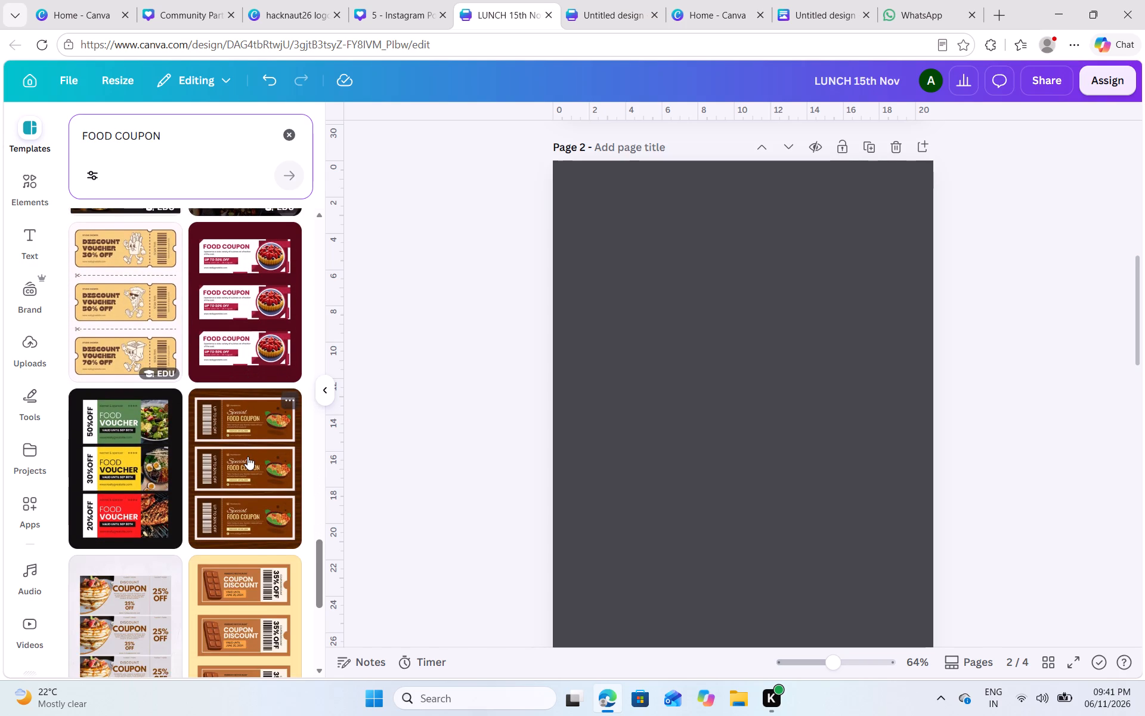
{"action": "scroll", "coordinate": [247, 456], "scroll_direction": "down", "scroll_amount": 1}
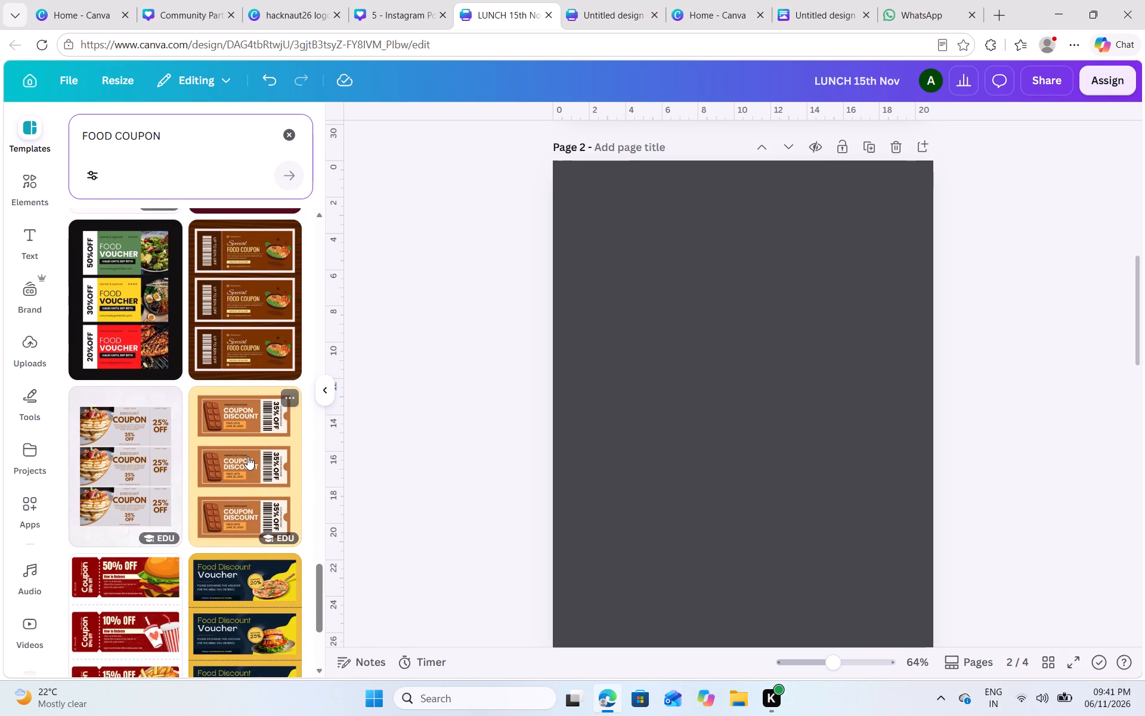
{"action": "scroll", "coordinate": [247, 456], "scroll_direction": "down", "scroll_amount": 3}
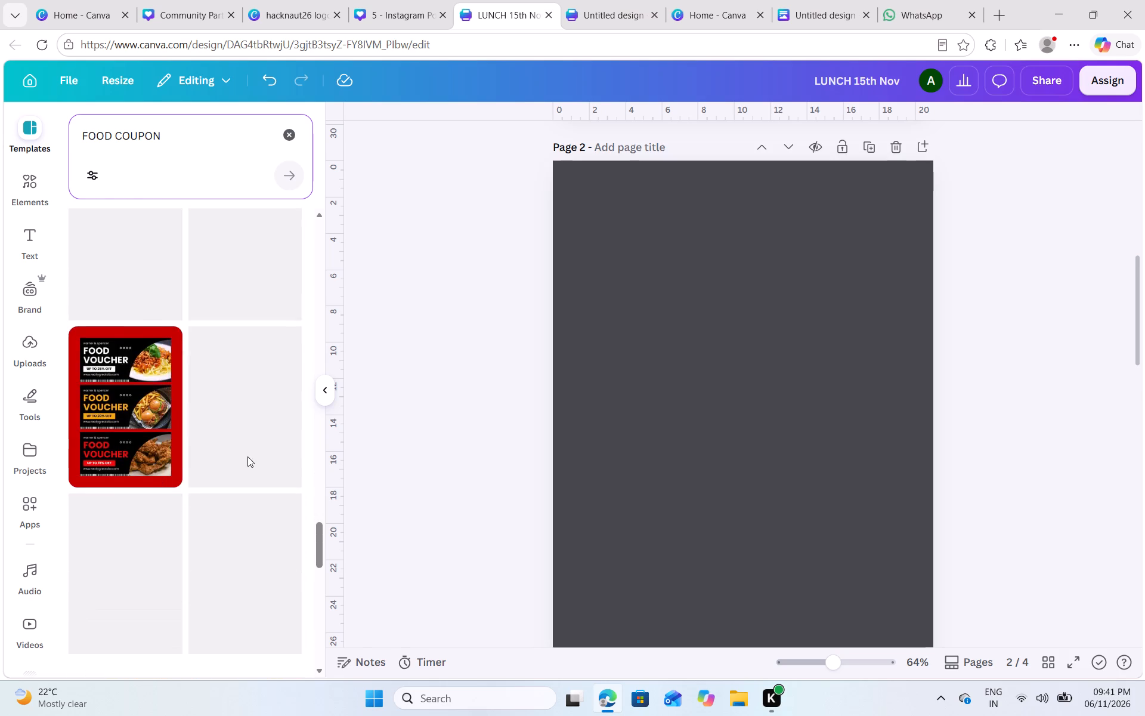
{"action": "scroll", "coordinate": [247, 456], "scroll_direction": "up", "scroll_amount": 2}
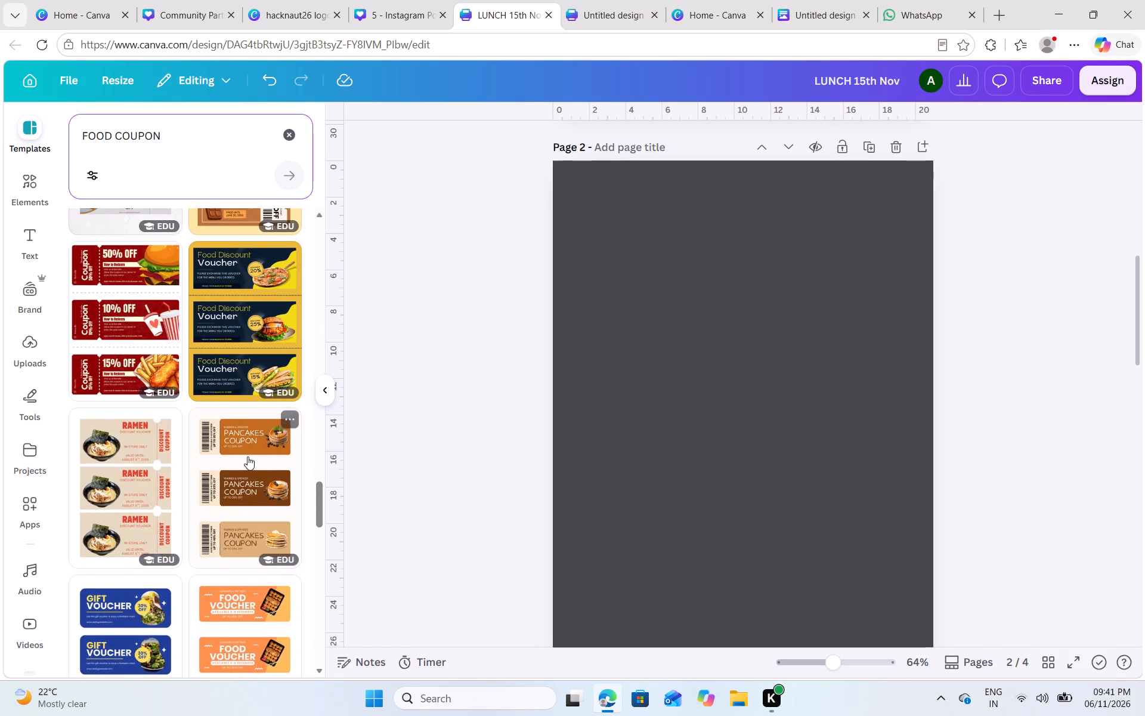
{"action": "scroll", "coordinate": [247, 456], "scroll_direction": "up", "scroll_amount": 1}
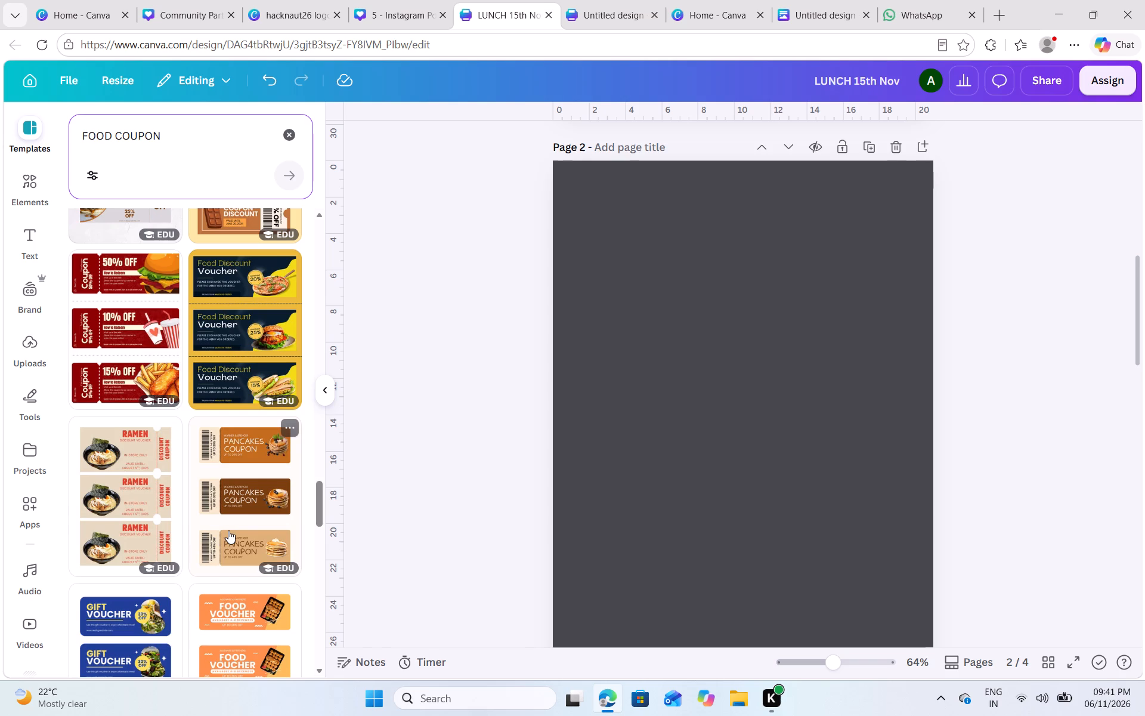
{"action": "scroll", "coordinate": [228, 530], "scroll_direction": "up", "scroll_amount": 1}
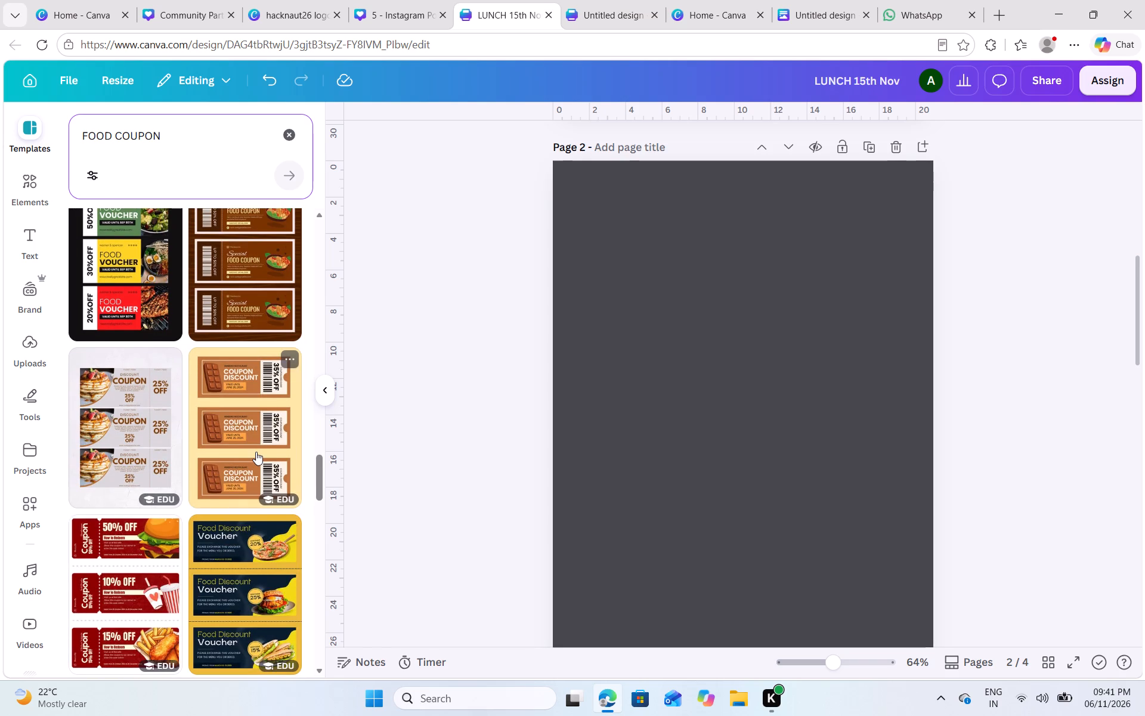
{"action": "scroll", "coordinate": [256, 452], "scroll_direction": "up", "scroll_amount": 1}
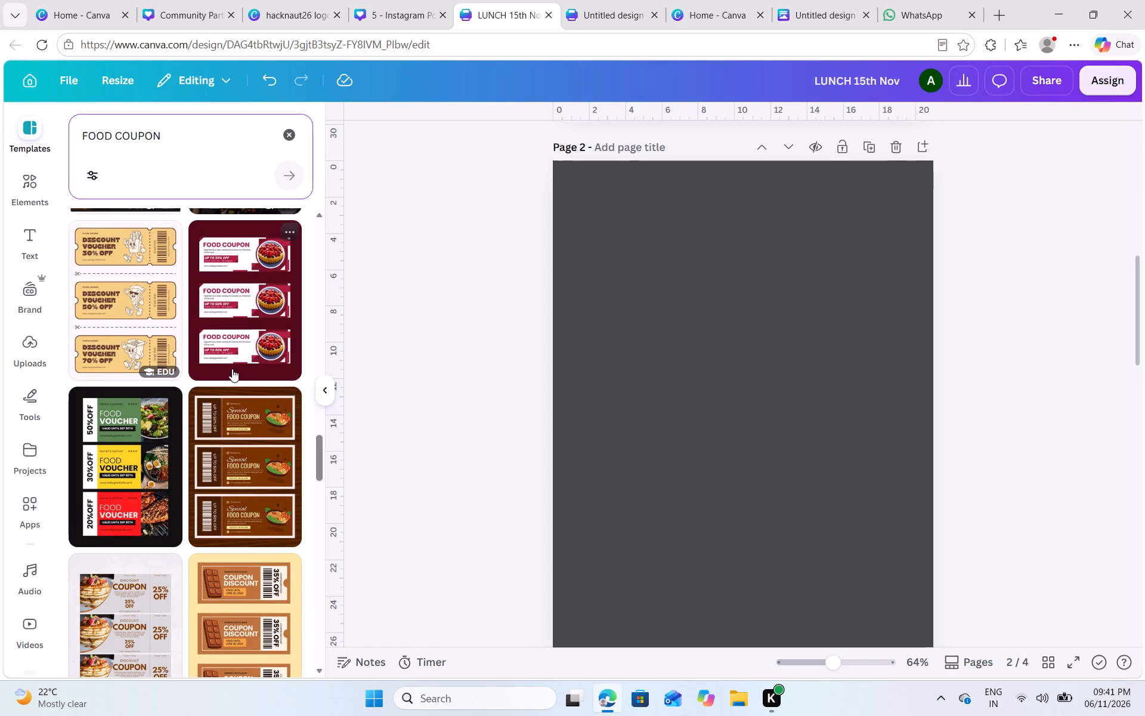
{"action": "scroll", "coordinate": [232, 369], "scroll_direction": "down", "scroll_amount": 3}
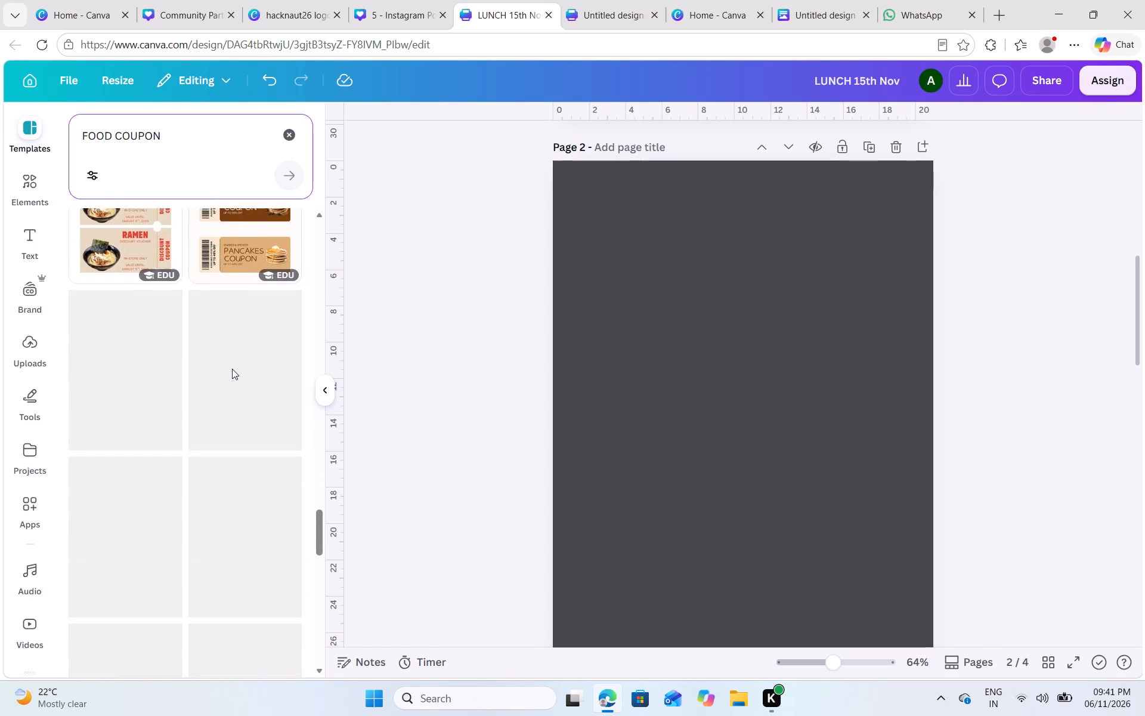
{"action": "scroll", "coordinate": [232, 369], "scroll_direction": "down", "scroll_amount": 1}
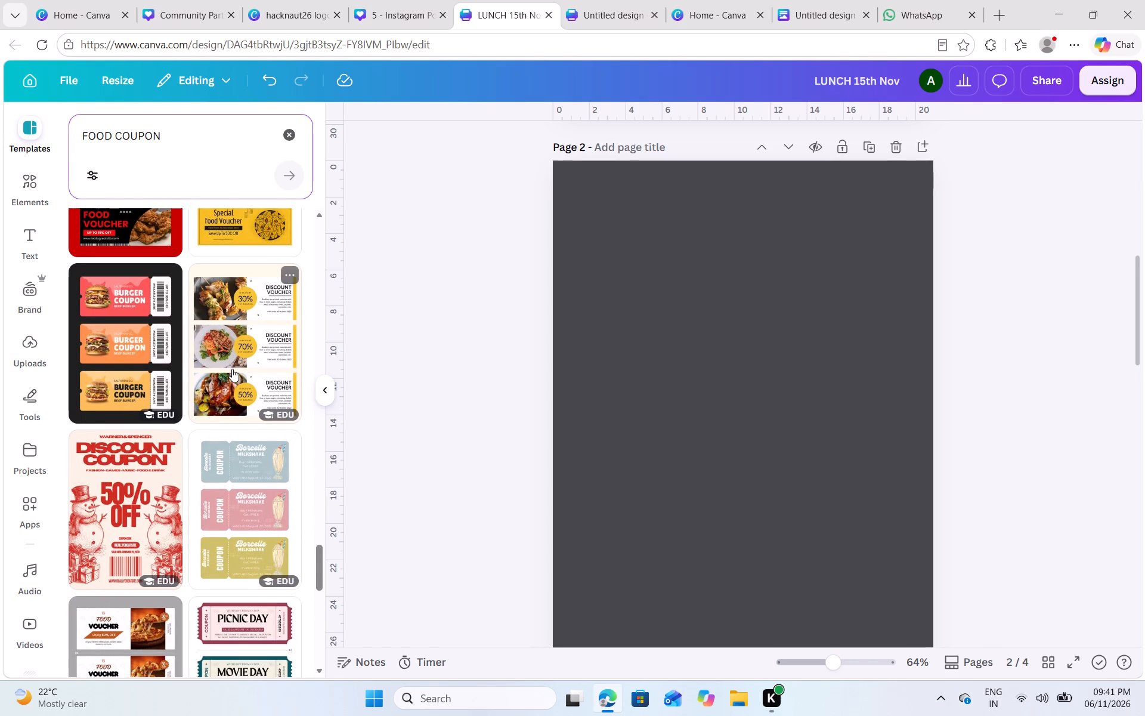
{"action": "scroll", "coordinate": [232, 369], "scroll_direction": "down", "scroll_amount": 2}
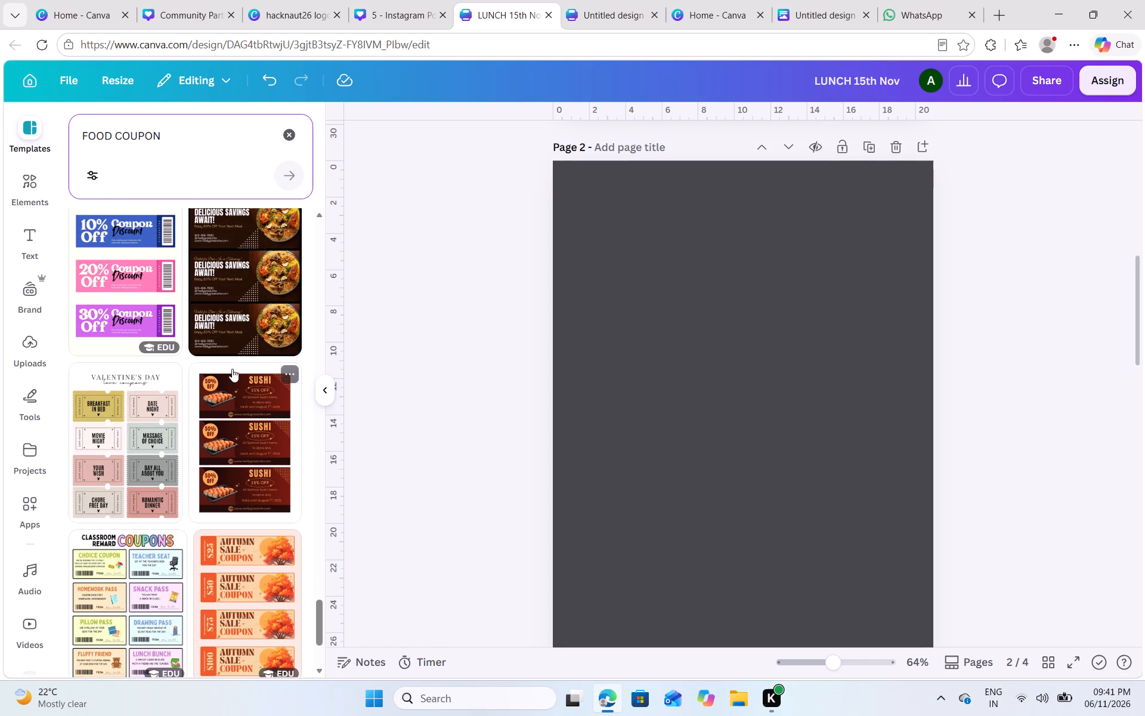
{"action": "scroll", "coordinate": [232, 369], "scroll_direction": "down", "scroll_amount": 2}
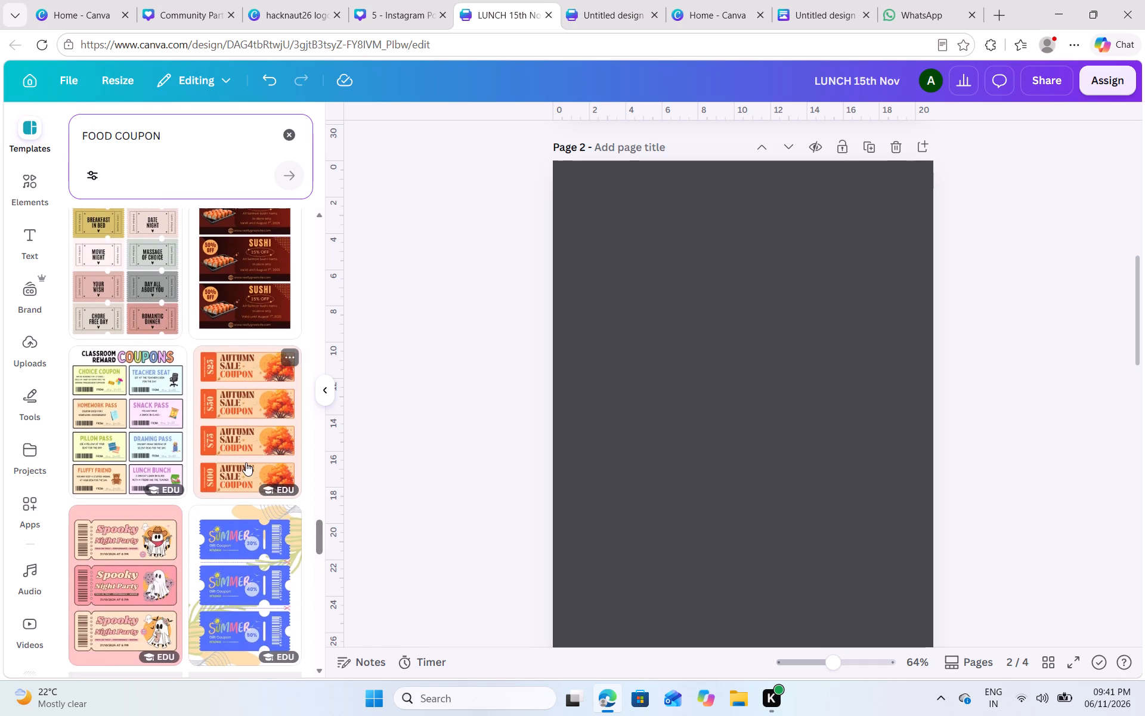
{"action": "scroll", "coordinate": [246, 462], "scroll_direction": "down", "scroll_amount": 3}
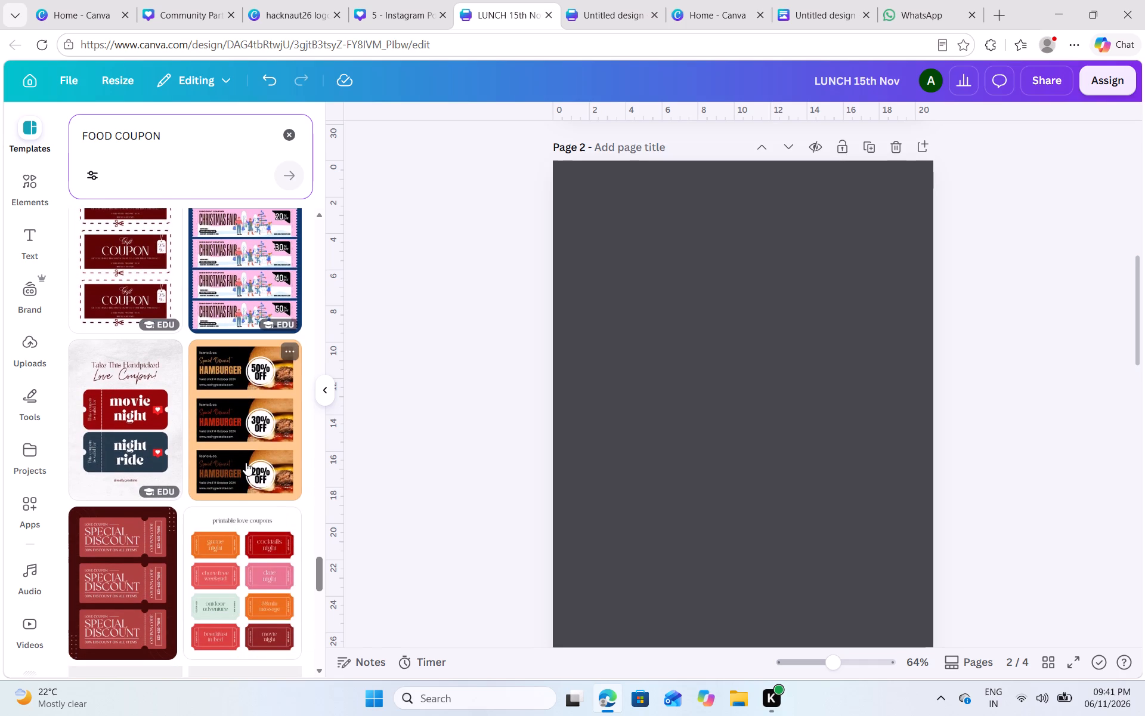
{"action": "scroll", "coordinate": [246, 462], "scroll_direction": "down", "scroll_amount": 1}
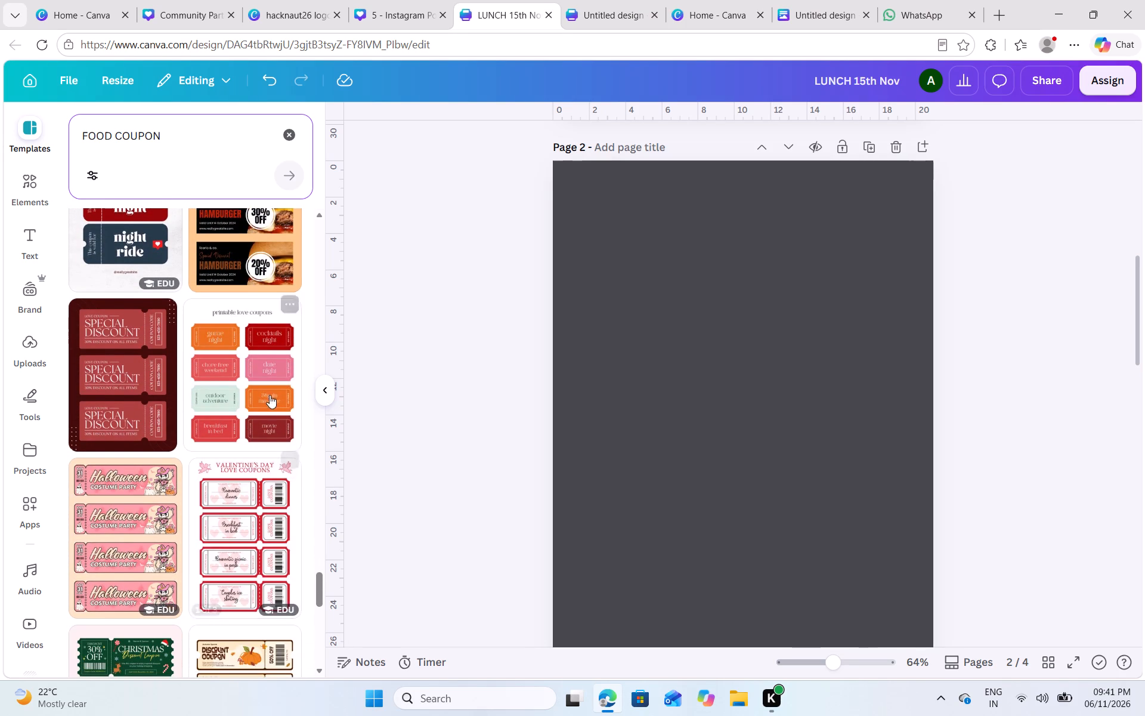
{"action": "scroll", "coordinate": [257, 355], "scroll_direction": "down", "scroll_amount": 2}
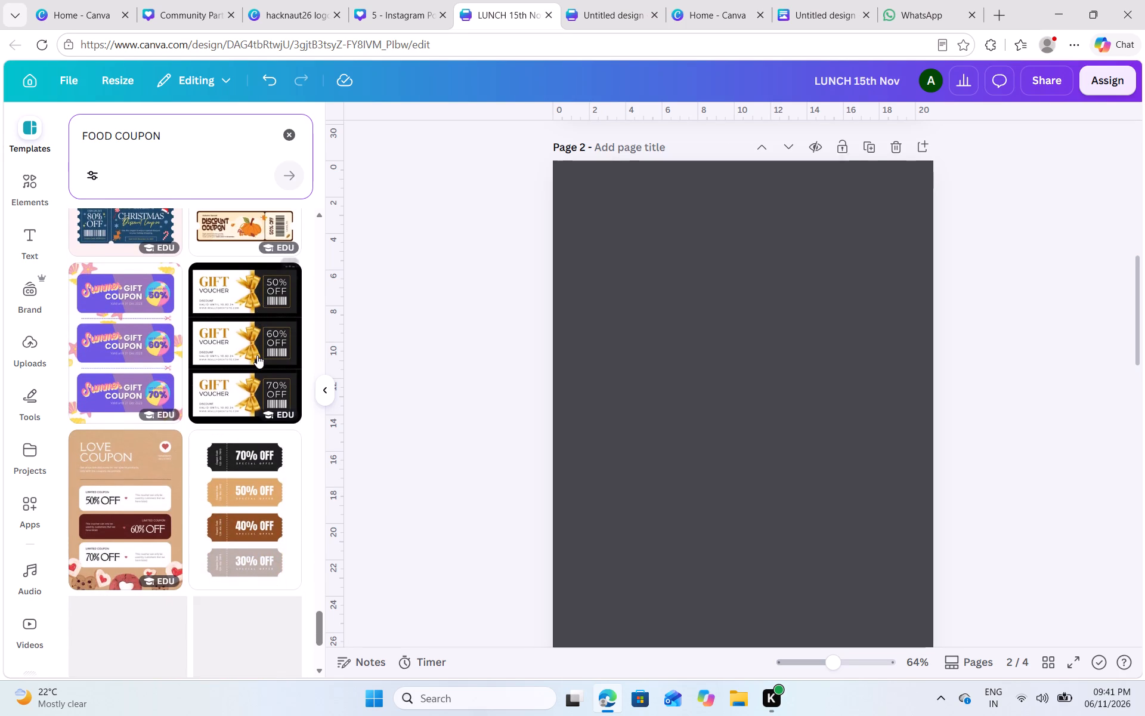
Look further through the FOOD COUPON template results for a coupon or meal pass layout that suits the food pass design.
{"action": "scroll", "coordinate": [257, 355], "scroll_direction": "down", "scroll_amount": 1}
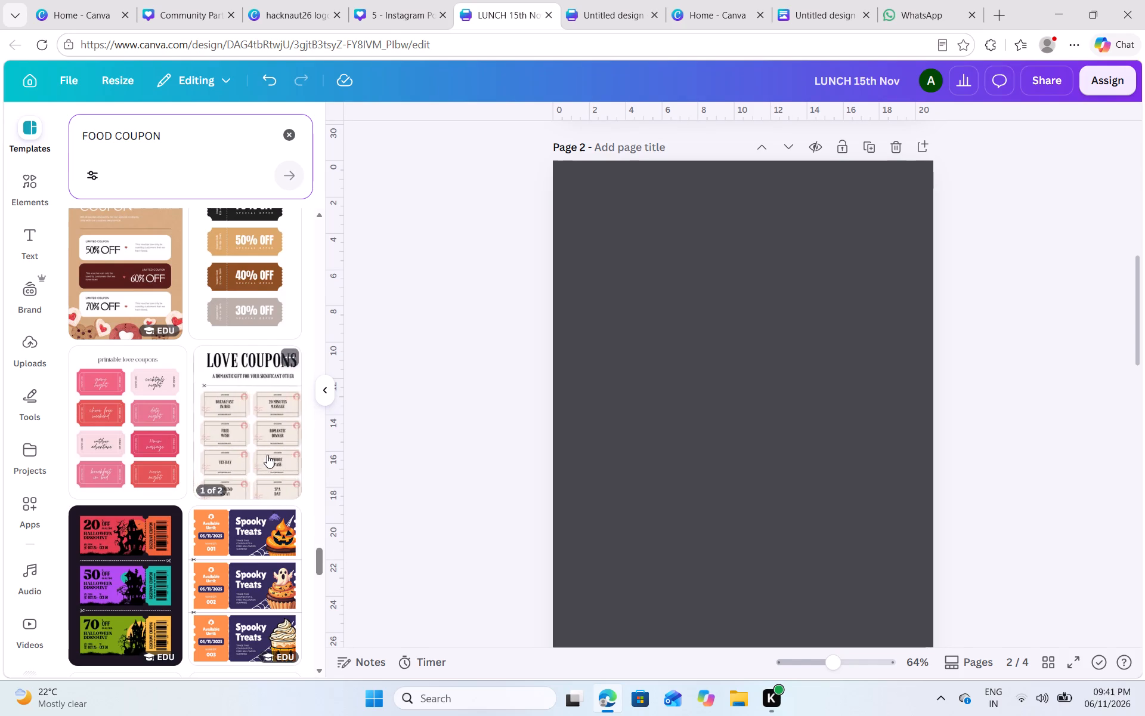
{"action": "scroll", "coordinate": [267, 455], "scroll_direction": "down", "scroll_amount": 3}
{"action": "scroll", "coordinate": [267, 455], "scroll_direction": "up", "scroll_amount": 1}
{"action": "scroll", "coordinate": [267, 455], "scroll_direction": "down", "scroll_amount": 1}
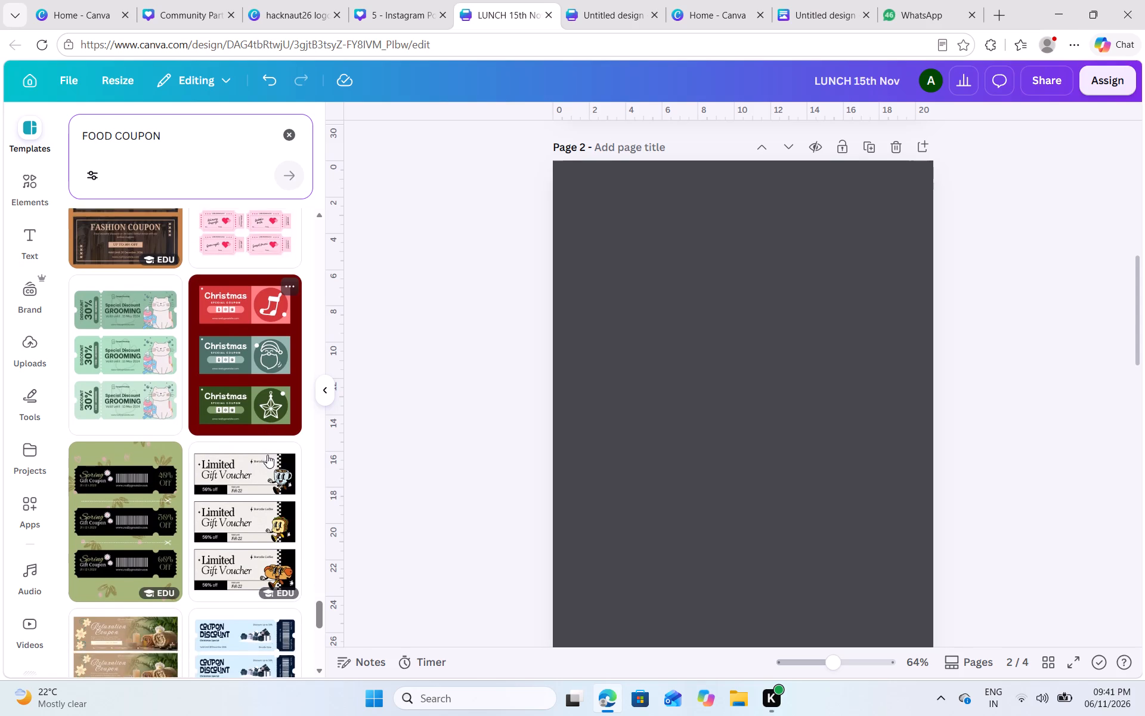
{"action": "scroll", "coordinate": [267, 455], "scroll_direction": "down", "scroll_amount": 5}
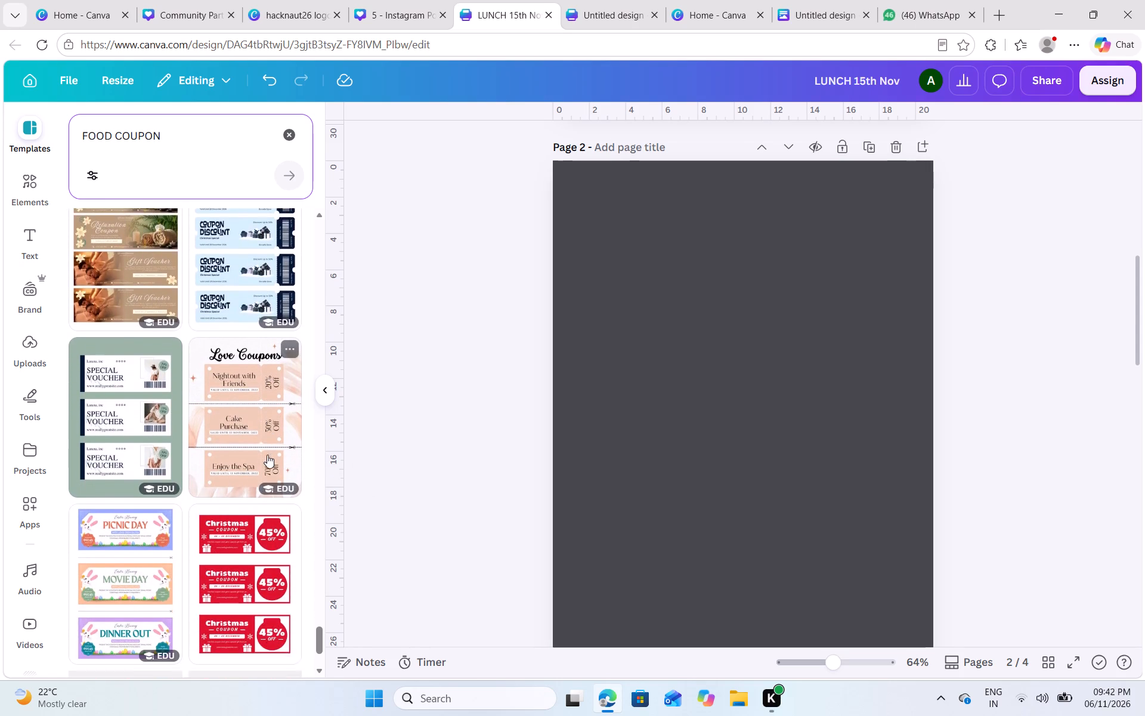
{"action": "scroll", "coordinate": [267, 455], "scroll_direction": "down", "scroll_amount": 2}
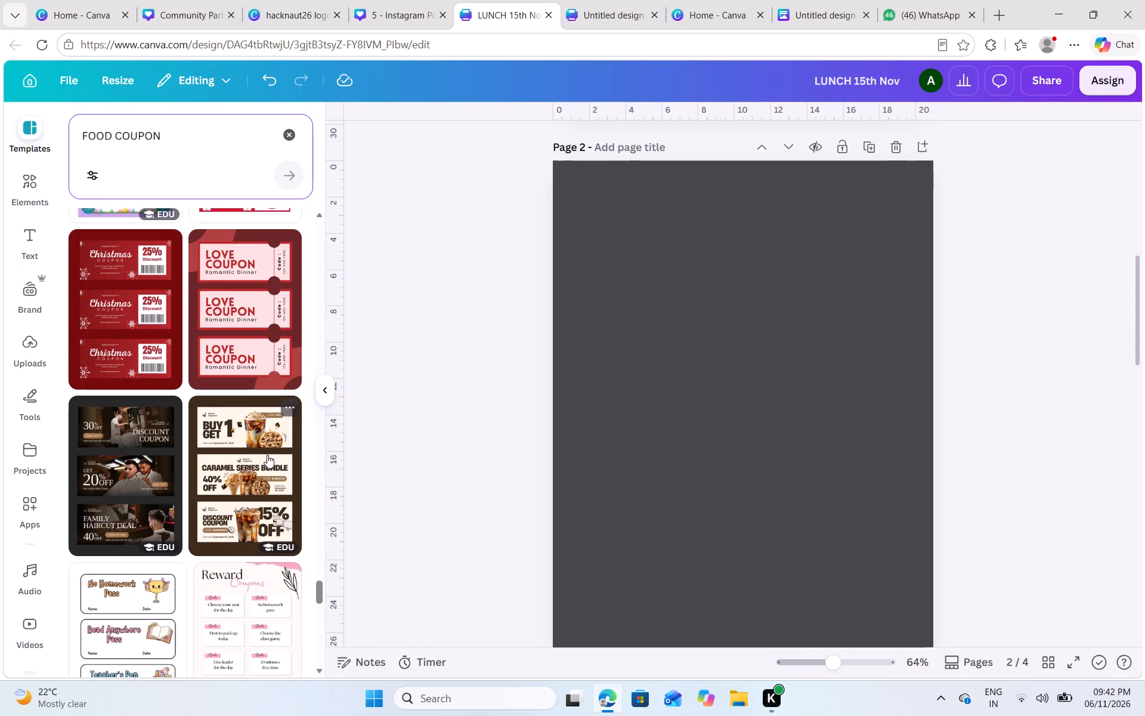
{"action": "scroll", "coordinate": [267, 455], "scroll_direction": "down", "scroll_amount": 1}
{"action": "scroll", "coordinate": [260, 386], "scroll_direction": "down", "scroll_amount": 1}
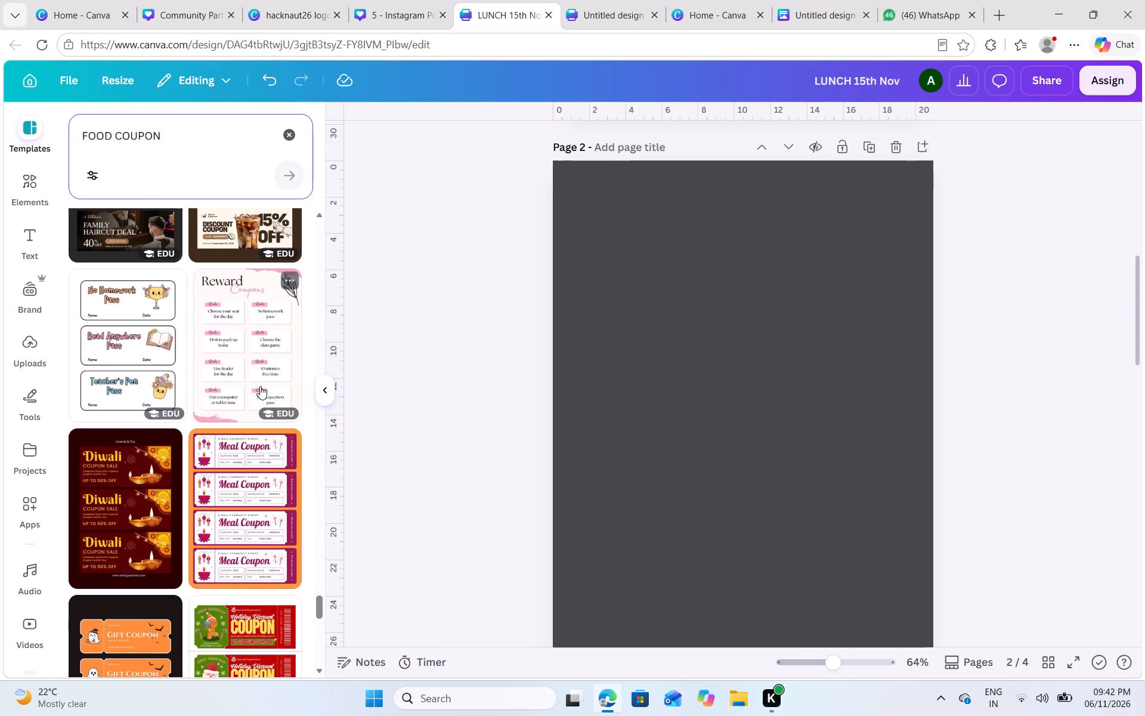
{"action": "scroll", "coordinate": [260, 386], "scroll_direction": "down", "scroll_amount": 1}
{"action": "scroll", "coordinate": [260, 386], "scroll_direction": "up", "scroll_amount": 1}
{"action": "scroll", "coordinate": [260, 386], "scroll_direction": "down", "scroll_amount": 1}
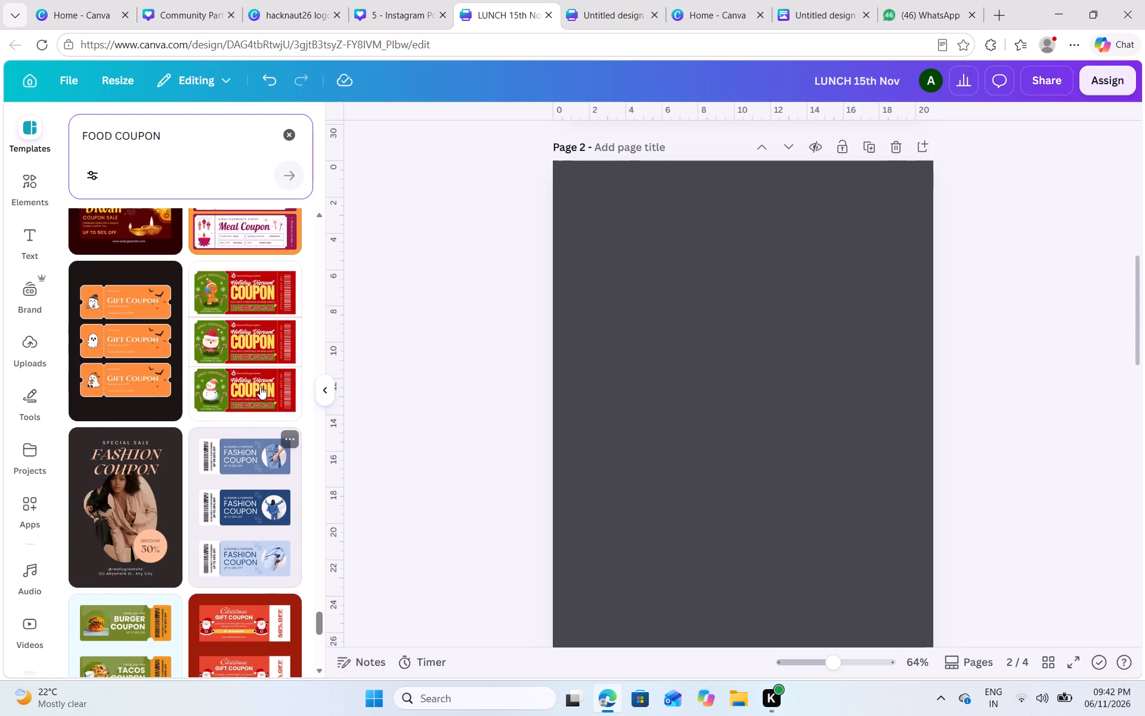
{"action": "scroll", "coordinate": [260, 386], "scroll_direction": "down", "scroll_amount": 1}
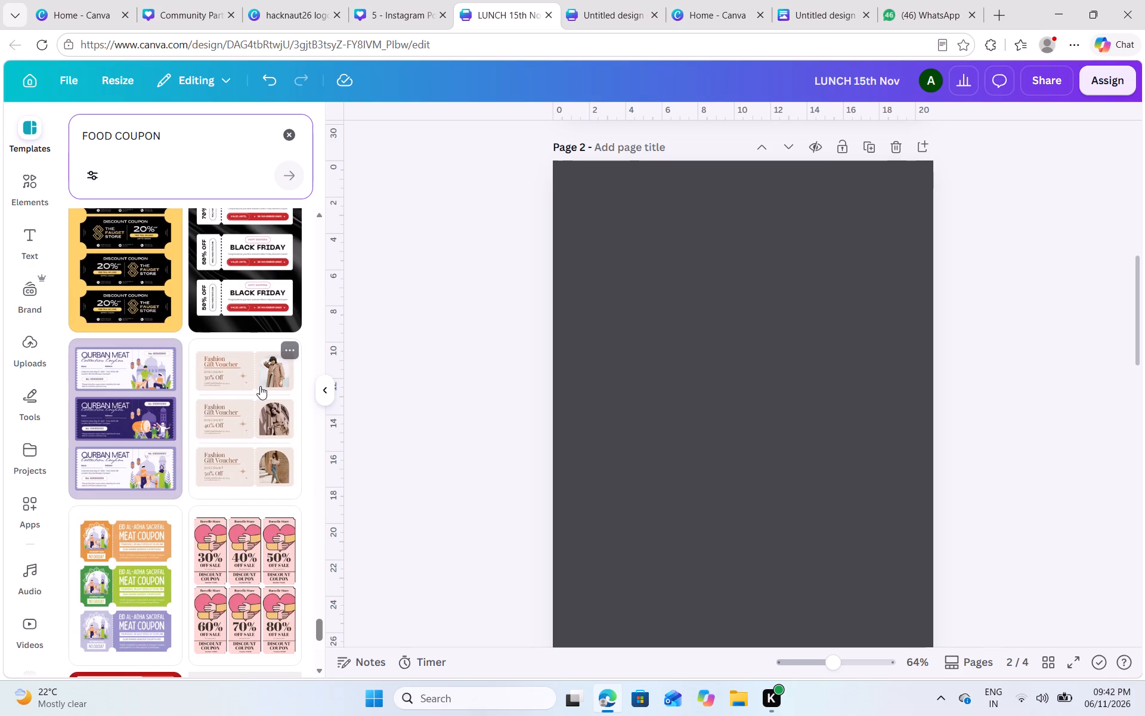
{"action": "scroll", "coordinate": [260, 386], "scroll_direction": "down", "scroll_amount": 2}
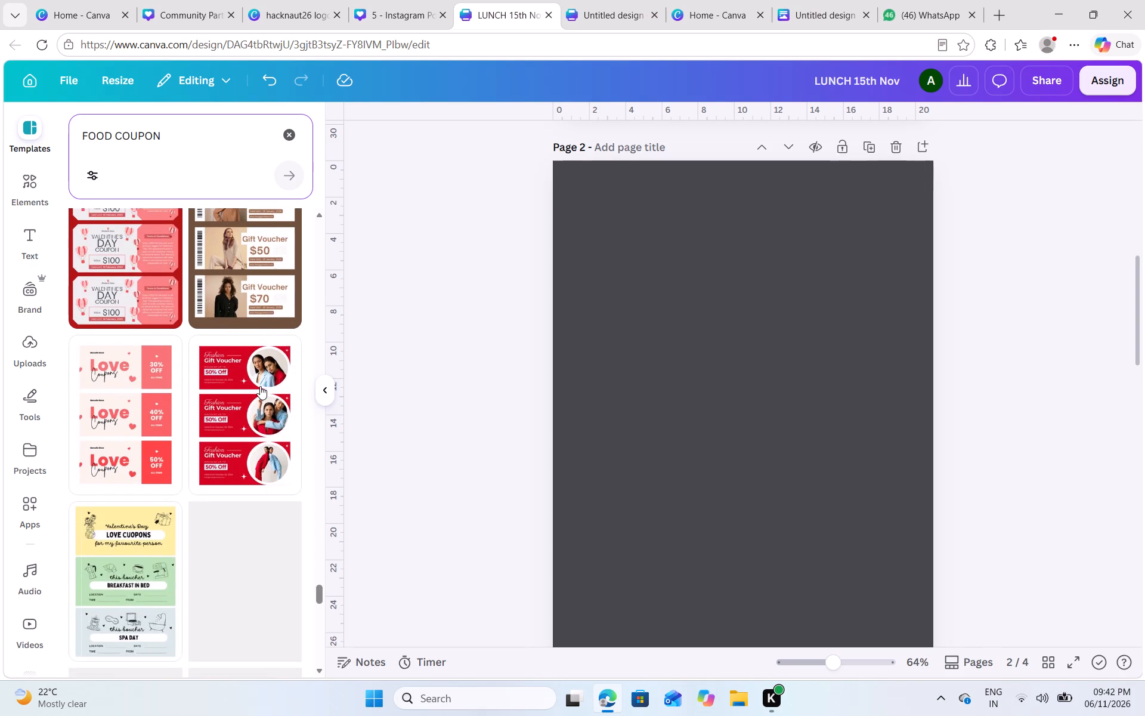
{"action": "scroll", "coordinate": [260, 386], "scroll_direction": "down", "scroll_amount": 1}
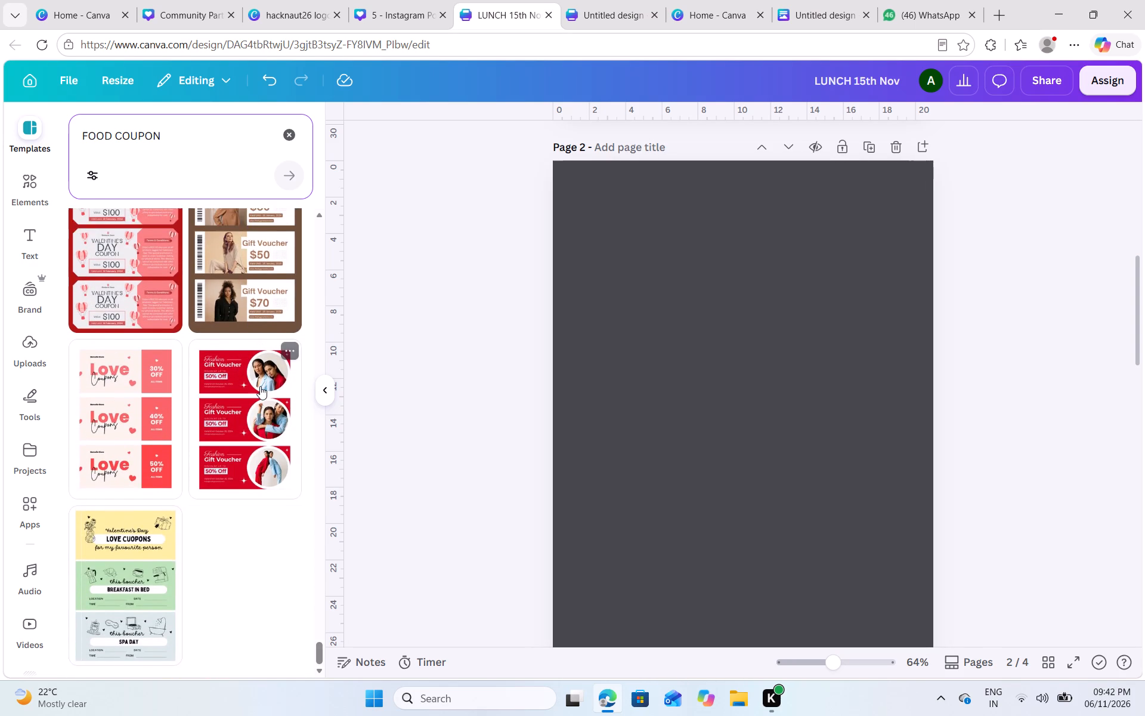
{"action": "scroll", "coordinate": [260, 386], "scroll_direction": "down", "scroll_amount": 1}
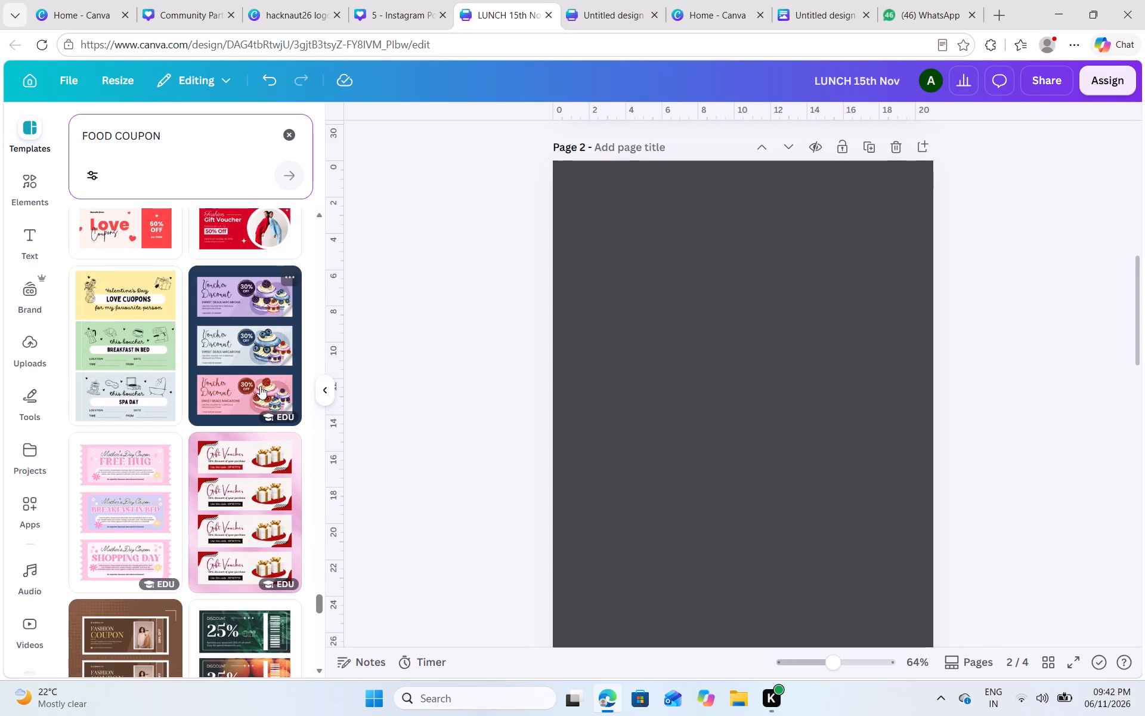
{"action": "scroll", "coordinate": [260, 386], "scroll_direction": "down", "scroll_amount": 2}
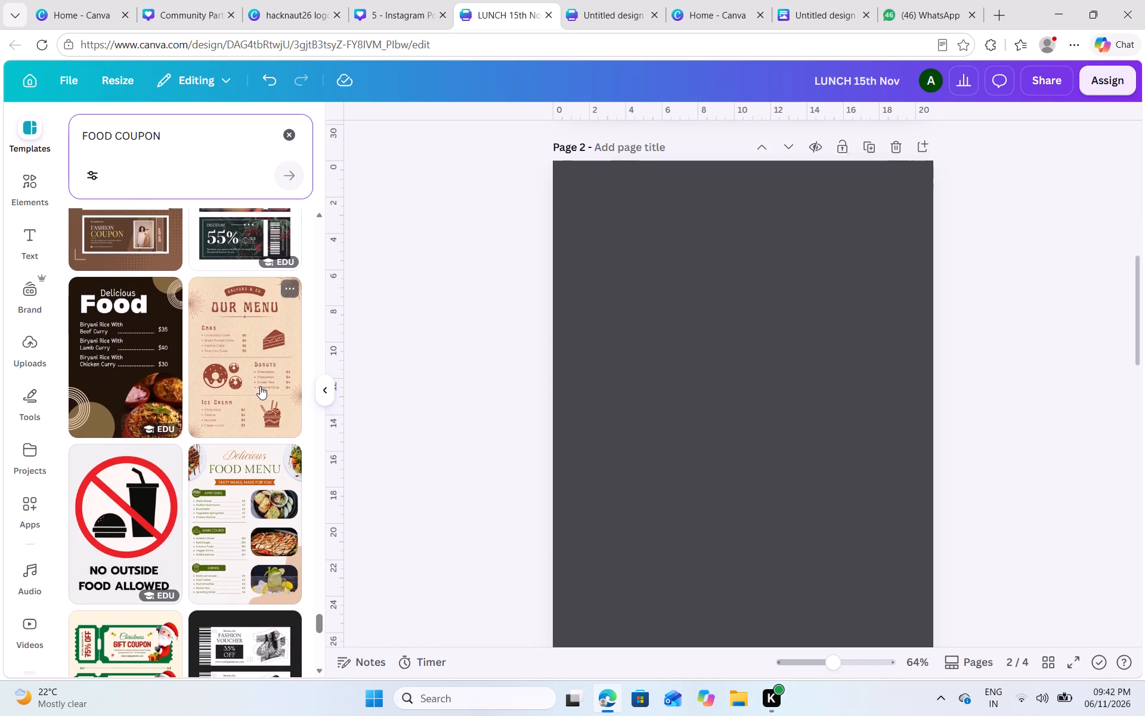
{"action": "scroll", "coordinate": [260, 386], "scroll_direction": "down", "scroll_amount": 3}
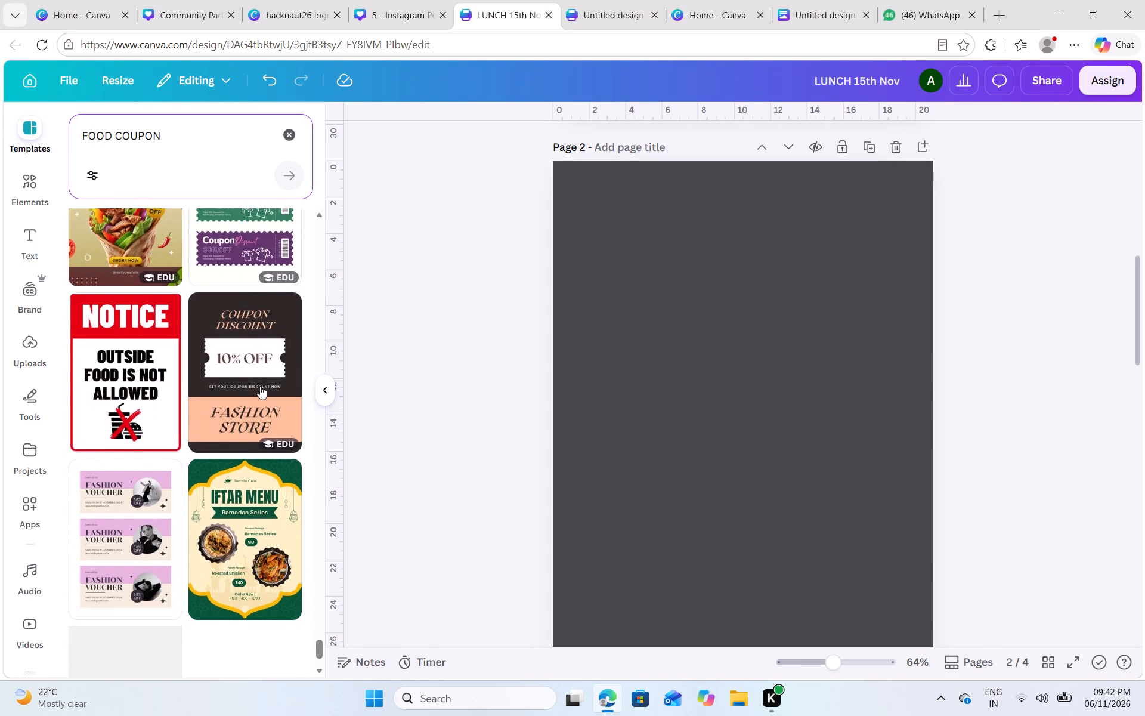
Return to the first FOOD COUPON template results and compare the food coupon, voucher and multi-ticket layouts again.
{"action": "scroll", "coordinate": [260, 386], "scroll_direction": "up", "scroll_amount": 2}
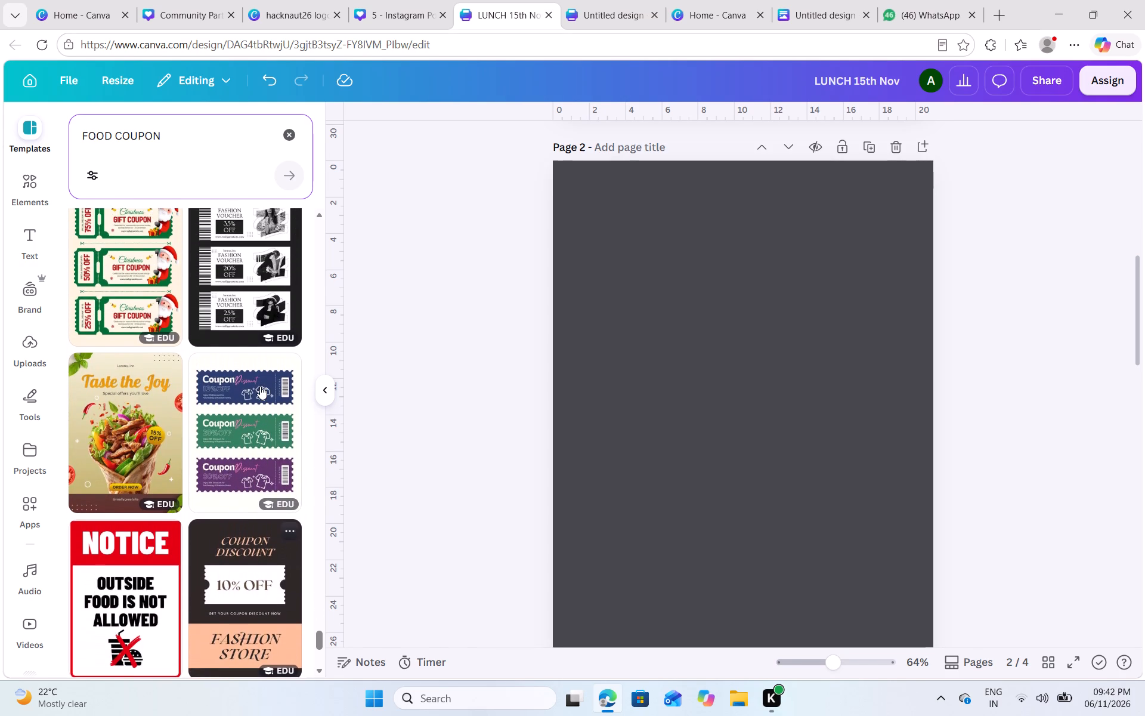
{"action": "scroll", "coordinate": [260, 386], "scroll_direction": "up", "scroll_amount": 20}
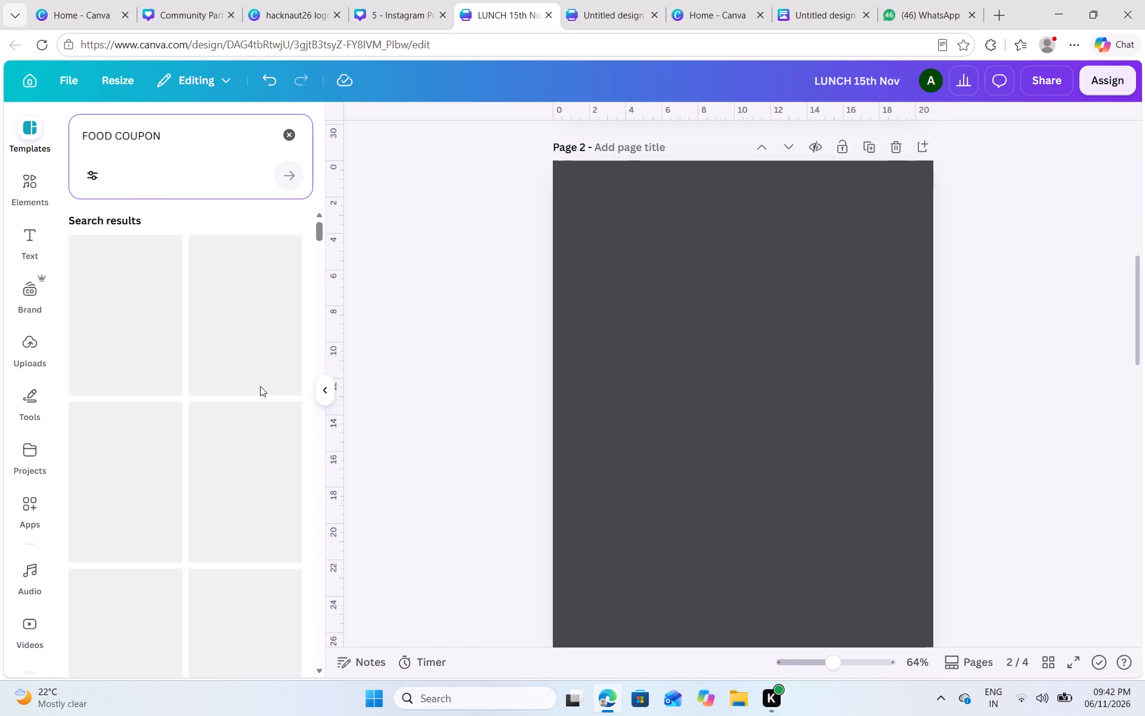
{"action": "scroll", "coordinate": [260, 386], "scroll_direction": "down", "scroll_amount": 1}
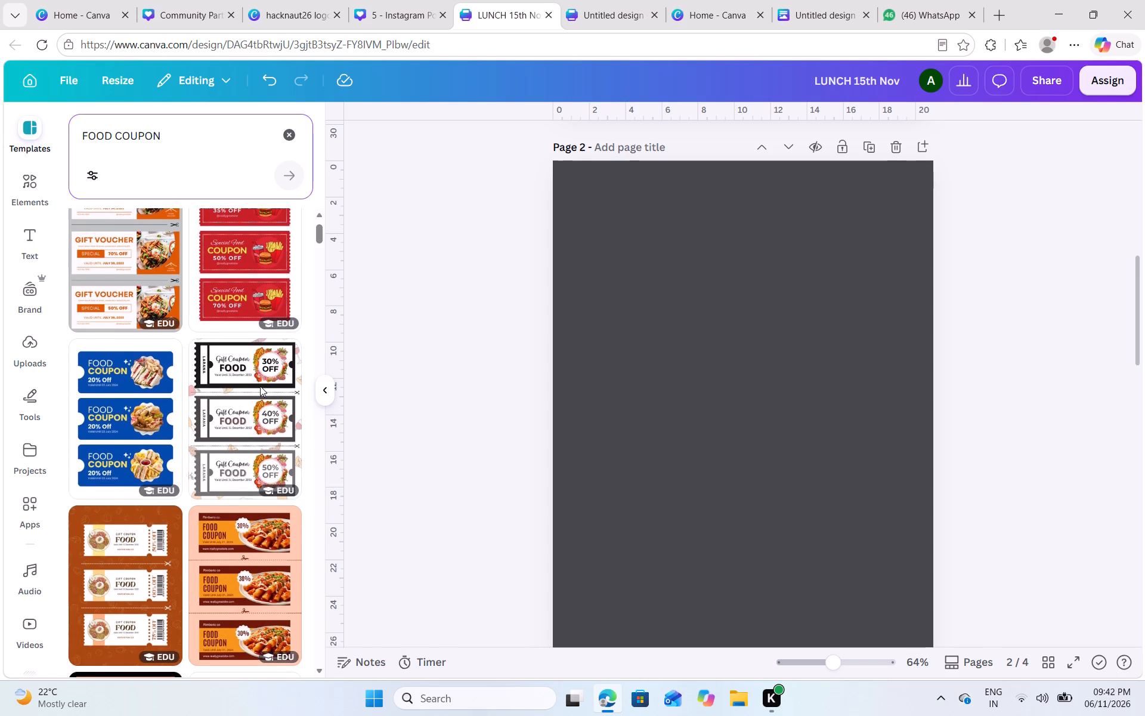
{"action": "scroll", "coordinate": [260, 386], "scroll_direction": "down", "scroll_amount": 1}
{"action": "scroll", "coordinate": [260, 386], "scroll_direction": "up", "scroll_amount": 2}
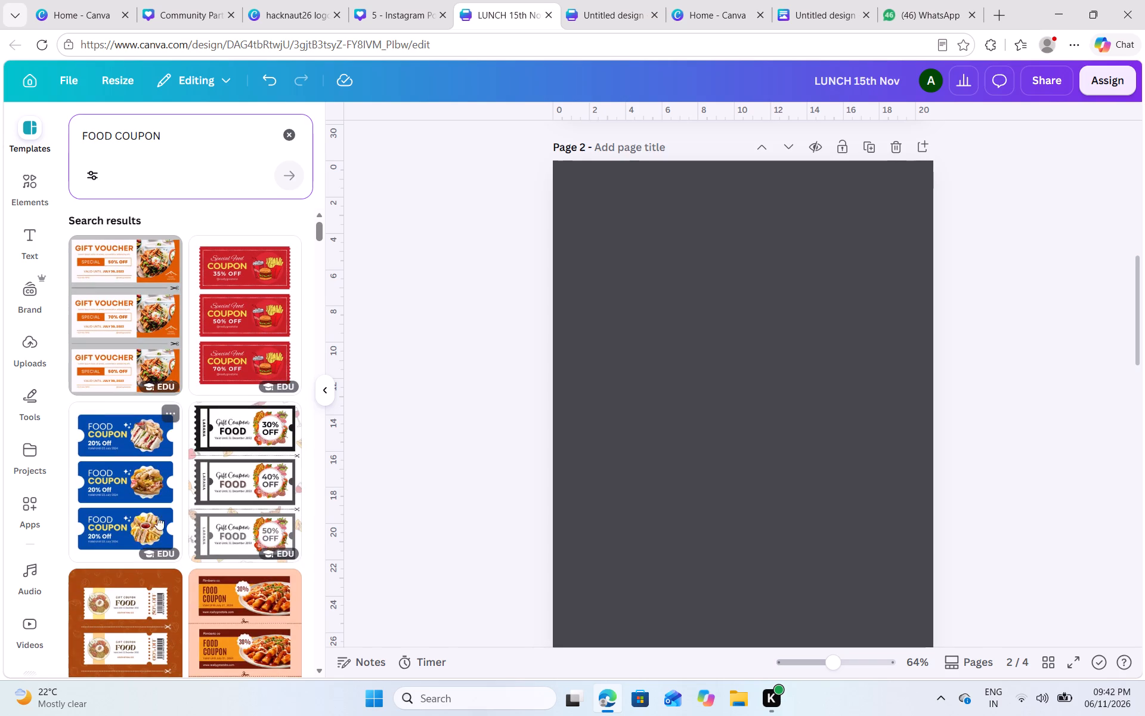
{"action": "scroll", "coordinate": [236, 527], "scroll_direction": "down", "scroll_amount": 2}
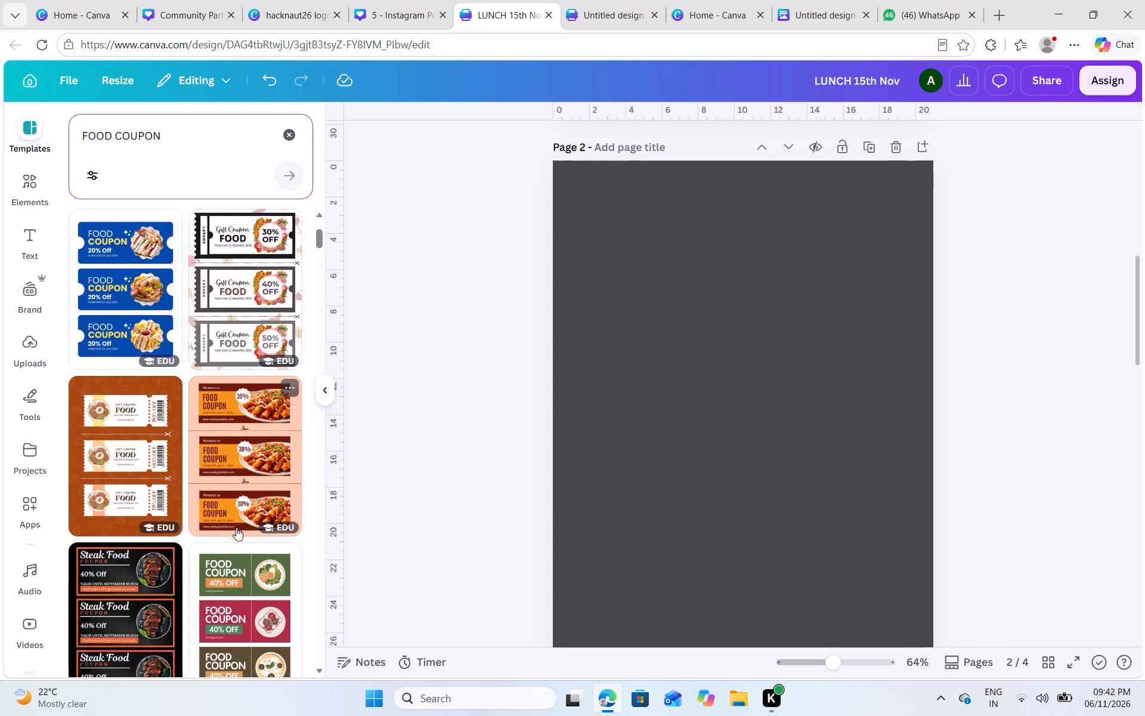
{"action": "scroll", "coordinate": [236, 527], "scroll_direction": "down", "scroll_amount": 2}
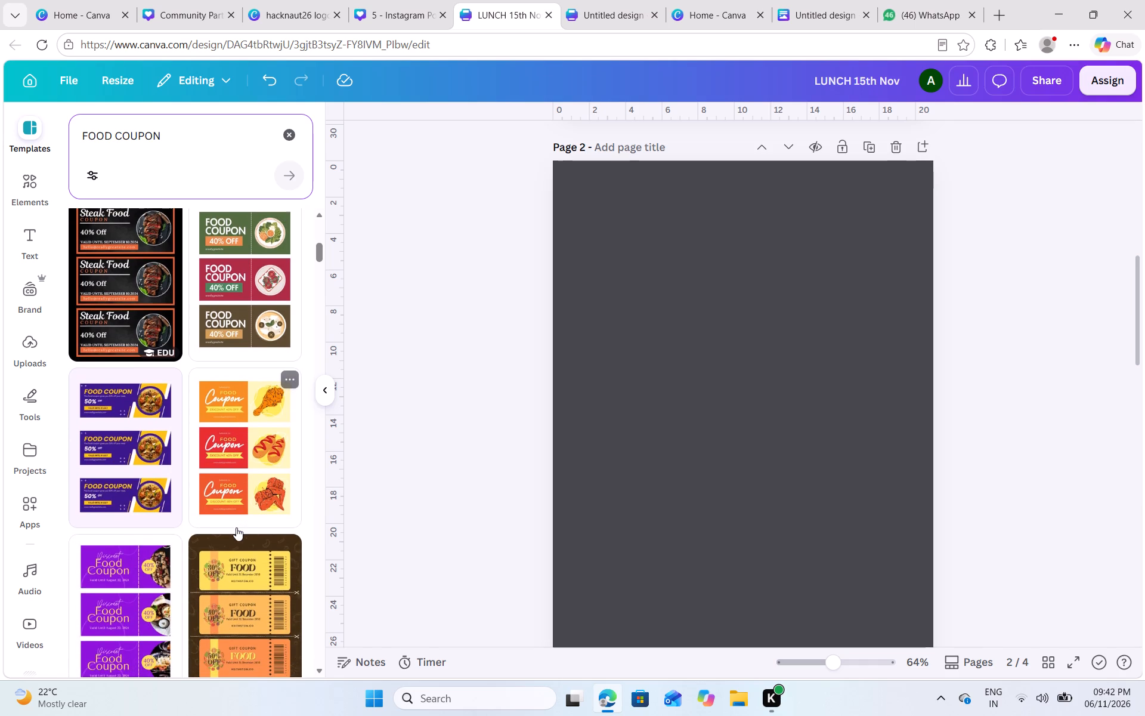
{"action": "scroll", "coordinate": [236, 527], "scroll_direction": "down", "scroll_amount": 4}
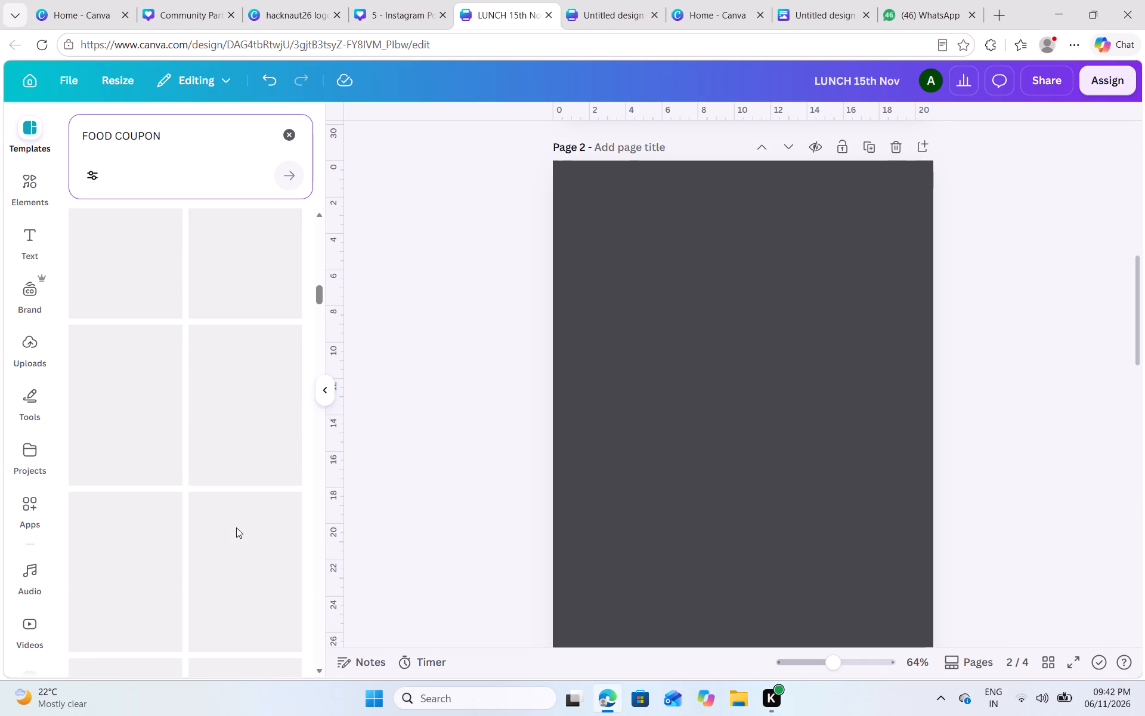
{"action": "scroll", "coordinate": [236, 527], "scroll_direction": "up", "scroll_amount": 1}
{"action": "scroll", "coordinate": [236, 527], "scroll_direction": "down", "scroll_amount": 1}
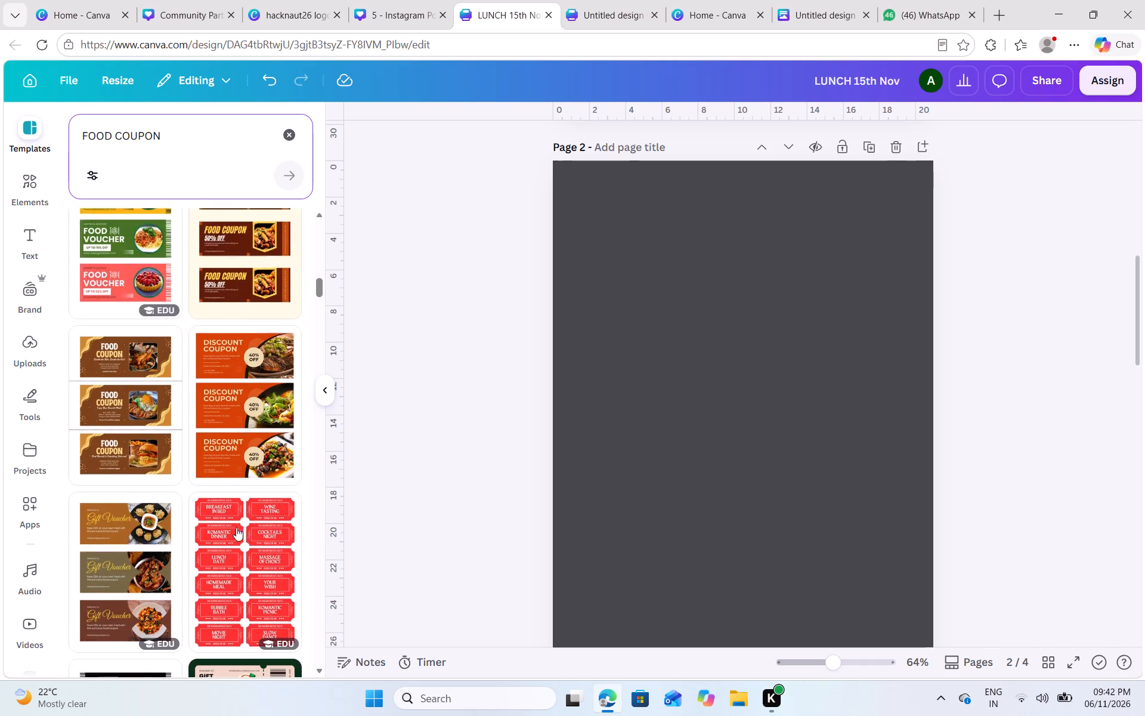
{"action": "scroll", "coordinate": [236, 527], "scroll_direction": "down", "scroll_amount": 2}
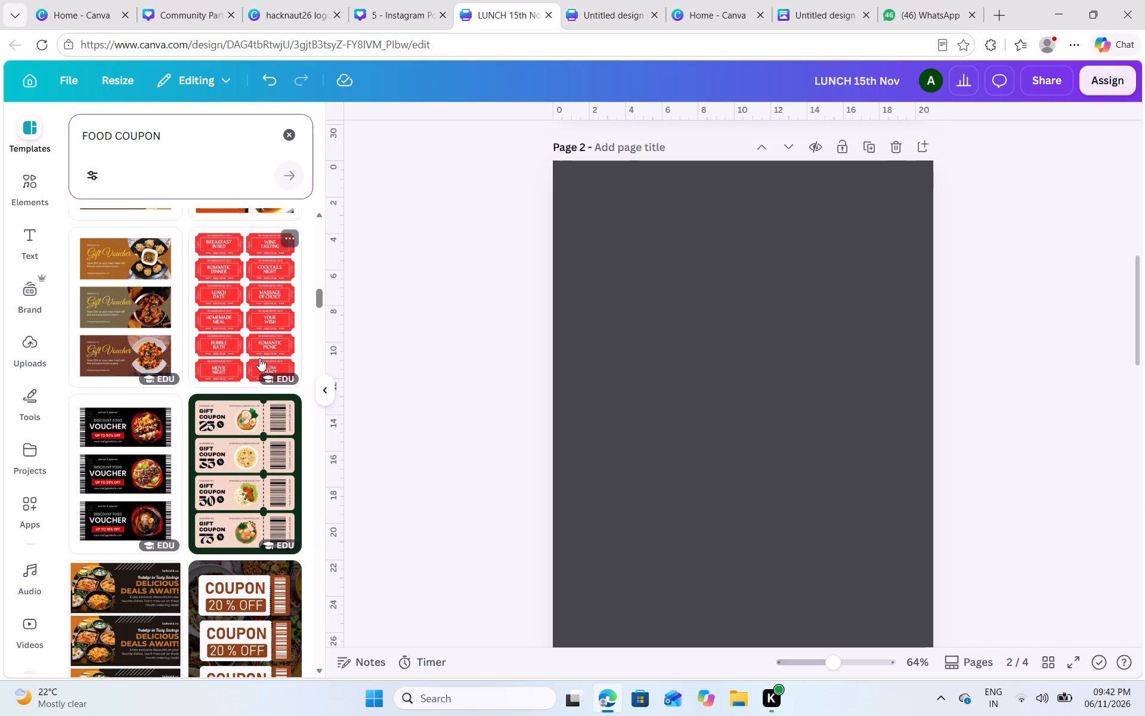
{"action": "scroll", "coordinate": [259, 358], "scroll_direction": "down", "scroll_amount": 1}
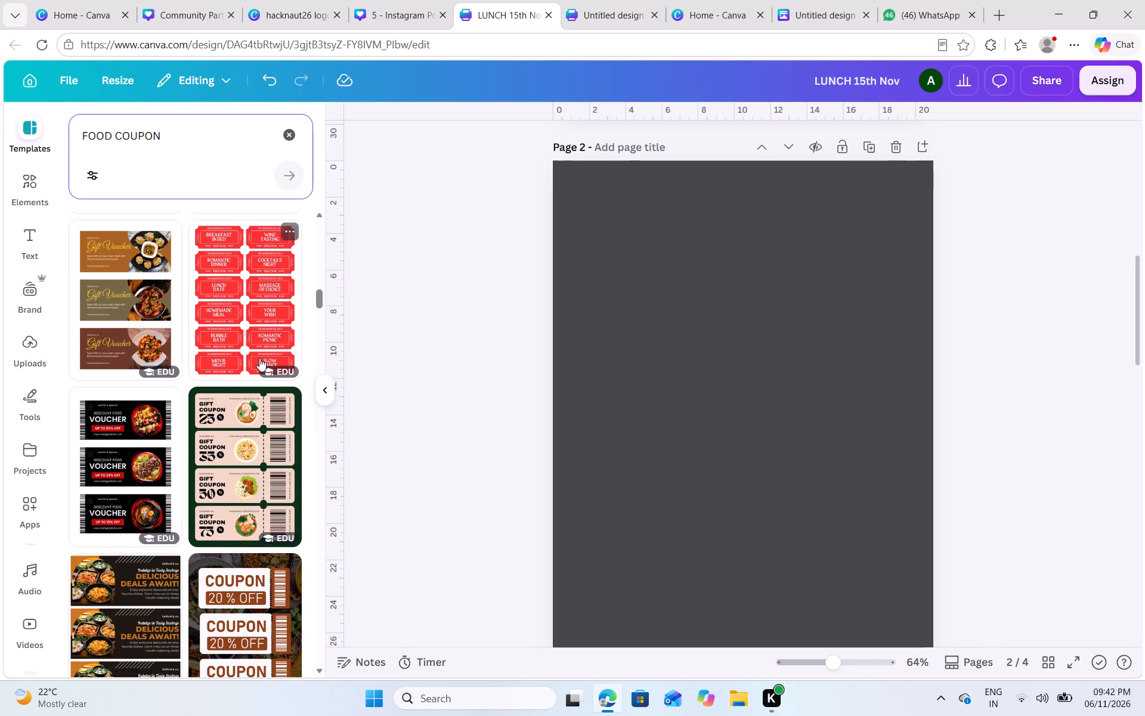
{"action": "scroll", "coordinate": [259, 358], "scroll_direction": "down", "scroll_amount": 2}
{"action": "scroll", "coordinate": [259, 358], "scroll_direction": "up", "scroll_amount": 1}
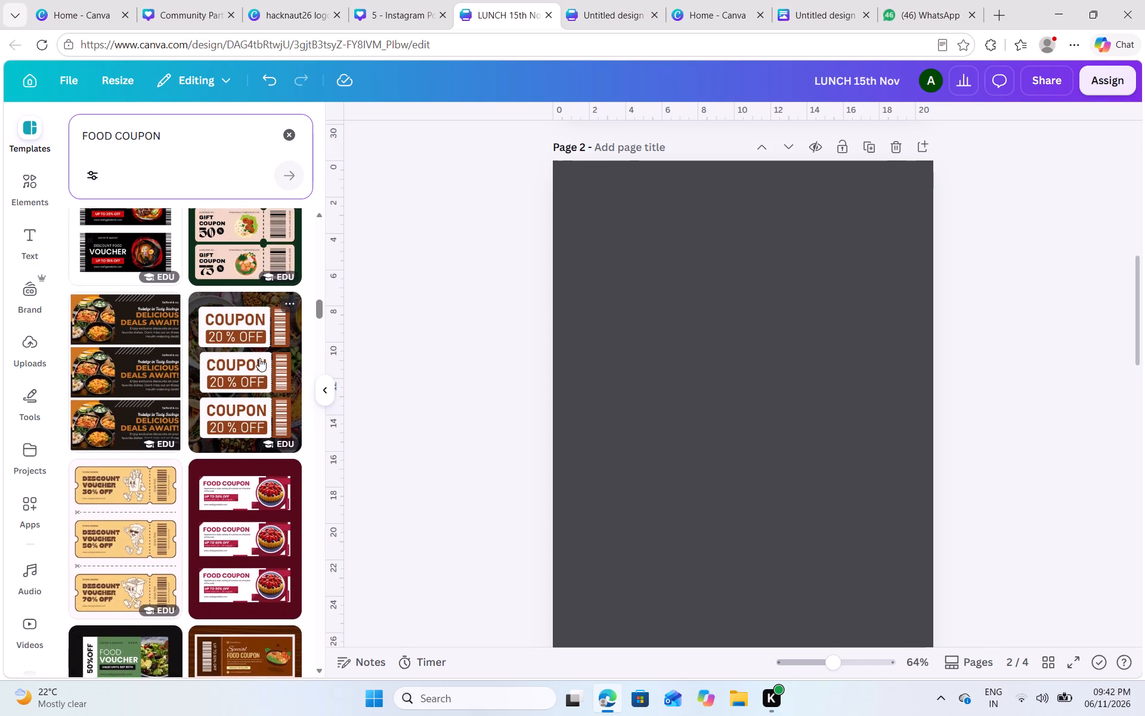
{"action": "scroll", "coordinate": [259, 358], "scroll_direction": "up", "scroll_amount": 2}
{"action": "scroll", "coordinate": [213, 455], "scroll_direction": "down", "scroll_amount": 1}
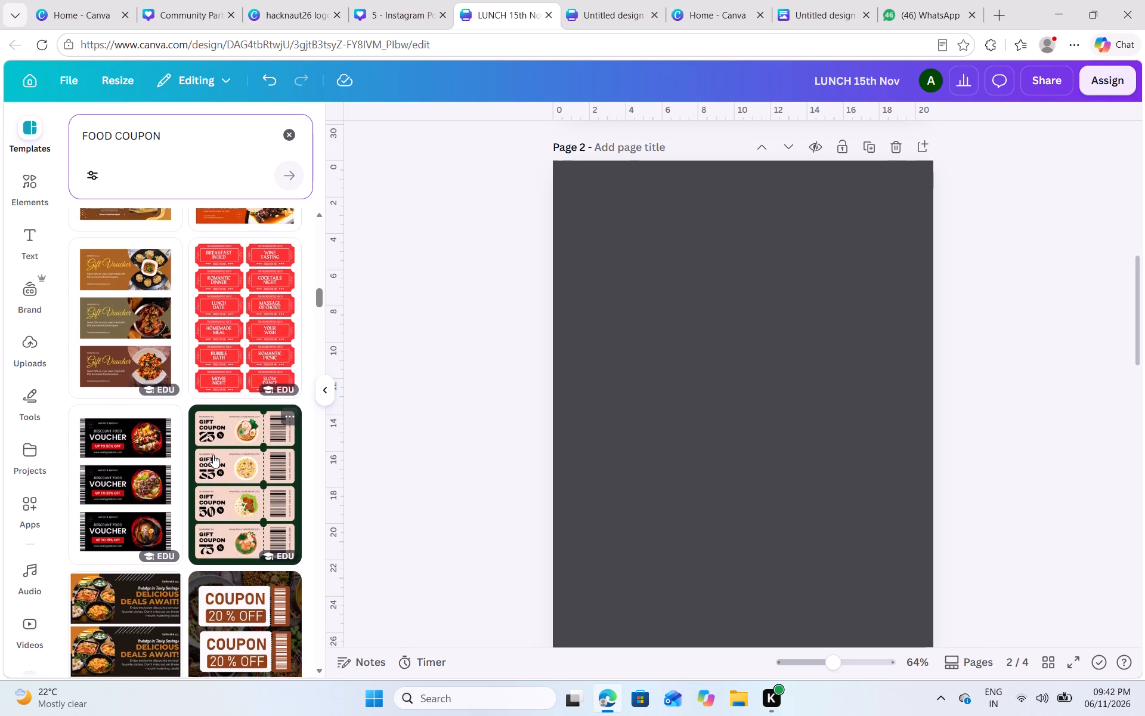
{"action": "scroll", "coordinate": [213, 455], "scroll_direction": "down", "scroll_amount": 4}
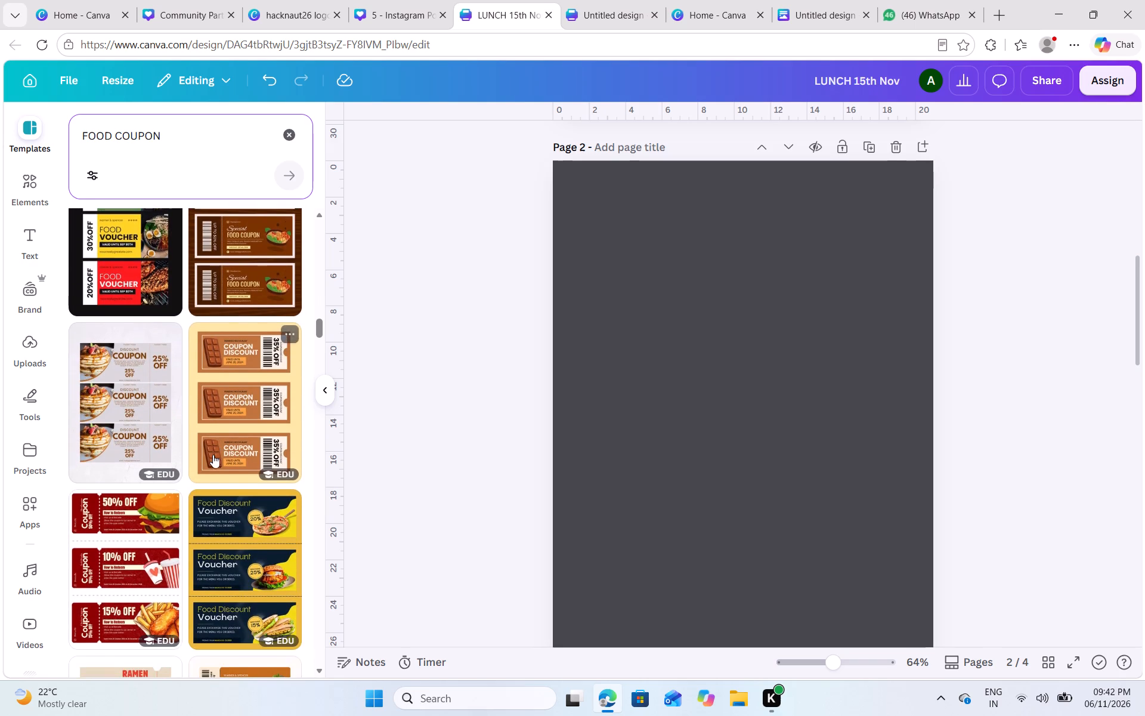
{"action": "scroll", "coordinate": [213, 455], "scroll_direction": "down", "scroll_amount": 2}
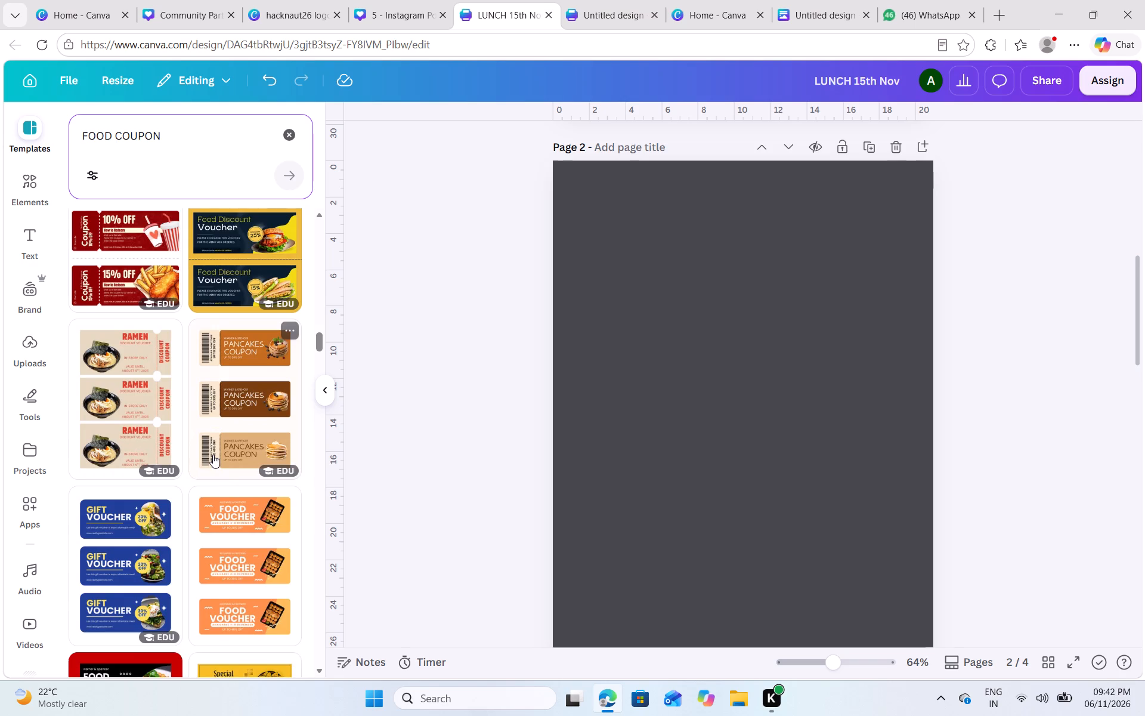
{"action": "scroll", "coordinate": [213, 455], "scroll_direction": "down", "scroll_amount": 2}
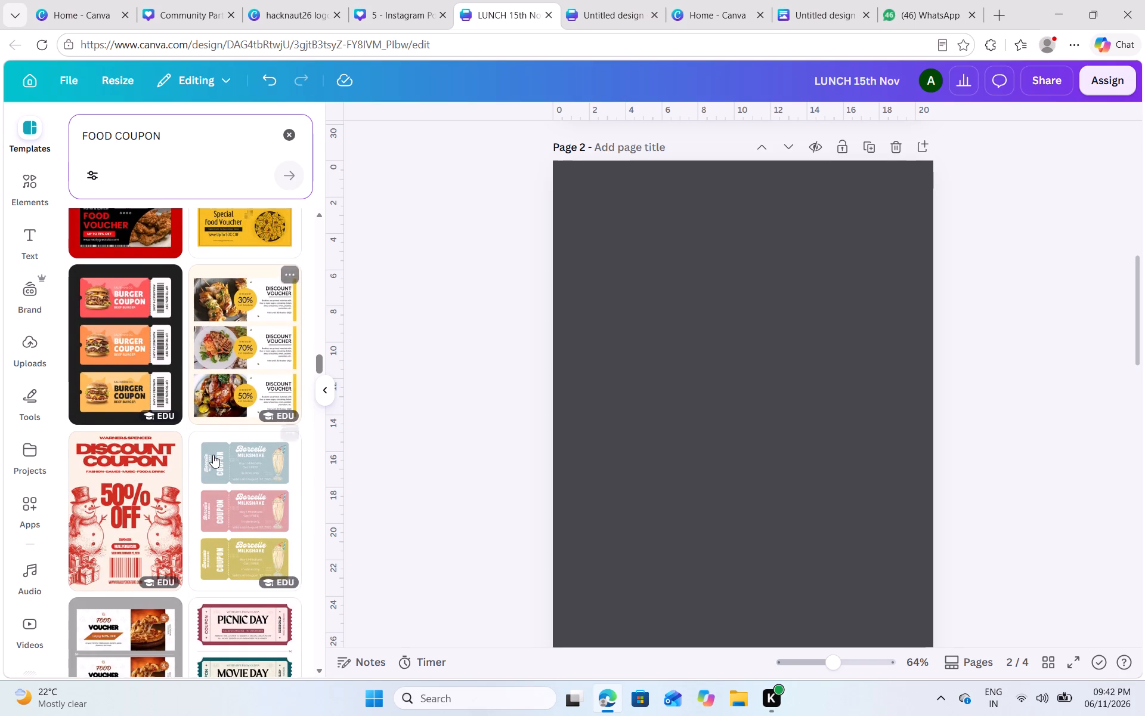
{"action": "scroll", "coordinate": [213, 455], "scroll_direction": "down", "scroll_amount": 3}
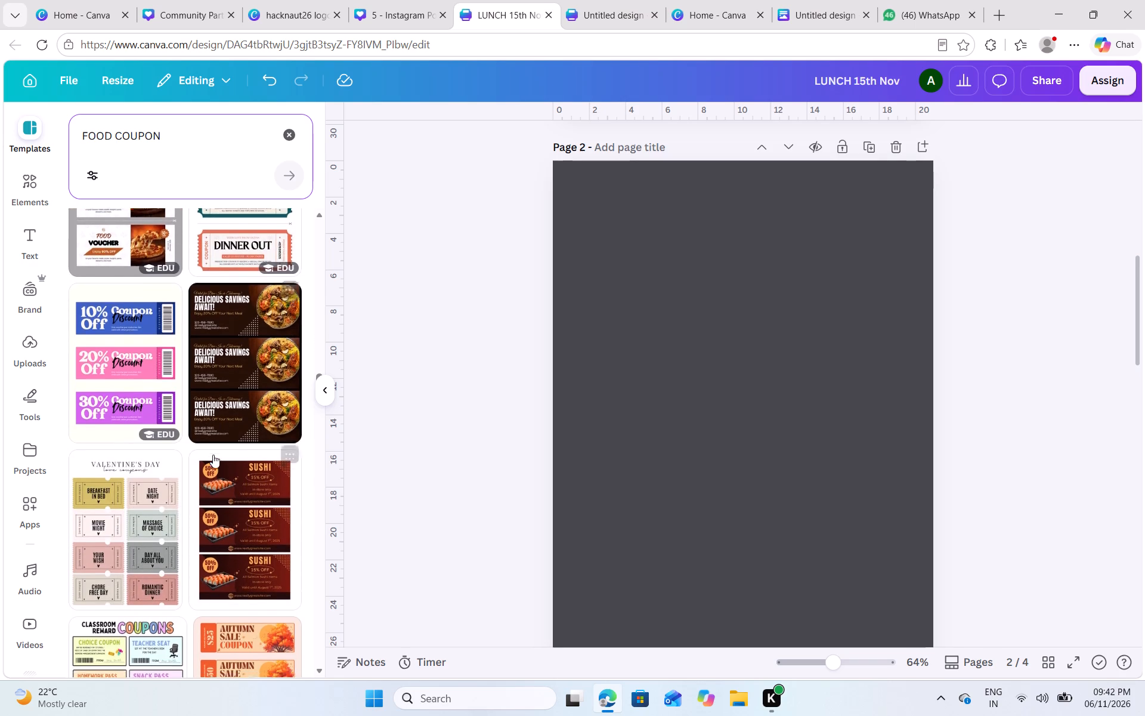
{"action": "scroll", "coordinate": [213, 455], "scroll_direction": "down", "scroll_amount": 1}
Apply the Valentine's Day love coupons template with eight coloured tickets to page 2, keeping the browser zoom at 100%.
{"action": "scroll", "coordinate": [131, 432], "scroll_direction": "up", "scroll_amount": 4, "text": "ctrl"}
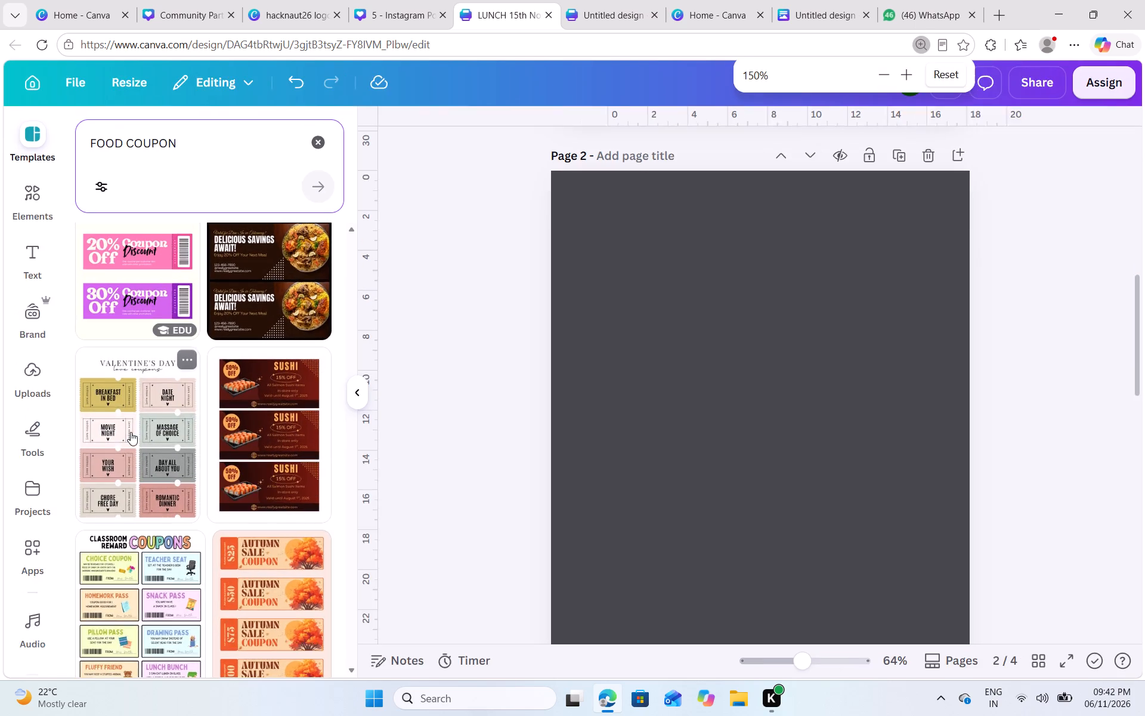
{"action": "scroll", "coordinate": [131, 432], "scroll_direction": "down", "scroll_amount": 3, "text": "ctrl"}
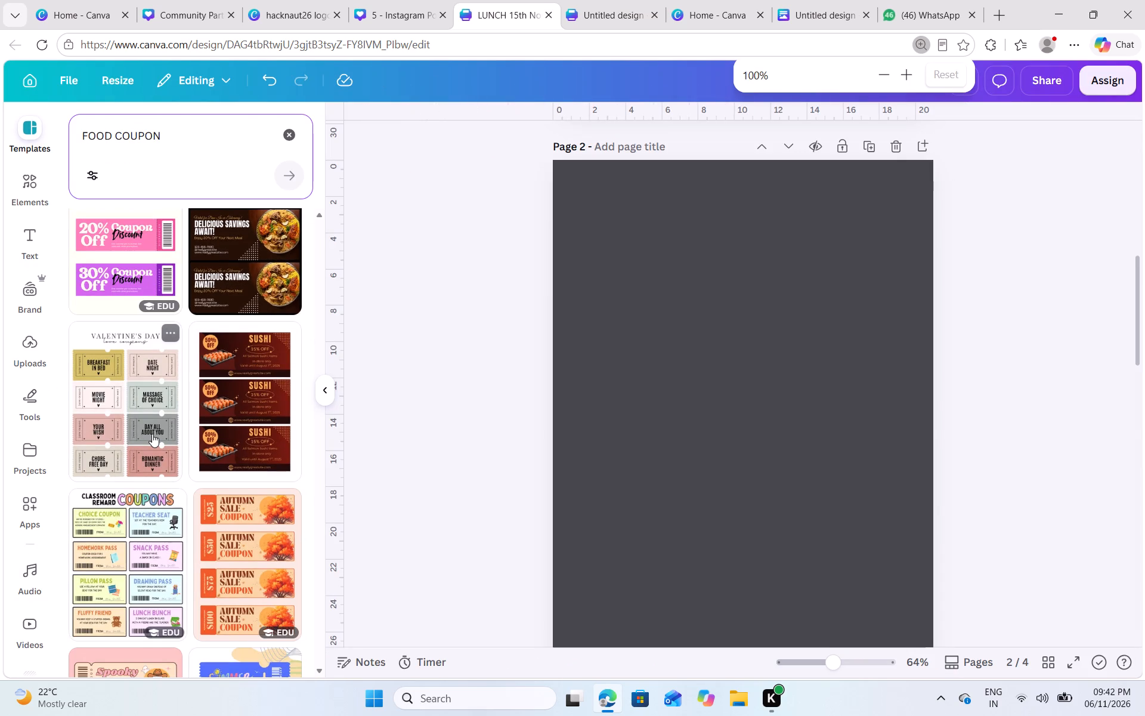
{"action": "scroll", "coordinate": [152, 434], "scroll_direction": "up", "scroll_amount": 1, "text": "ctrl"}
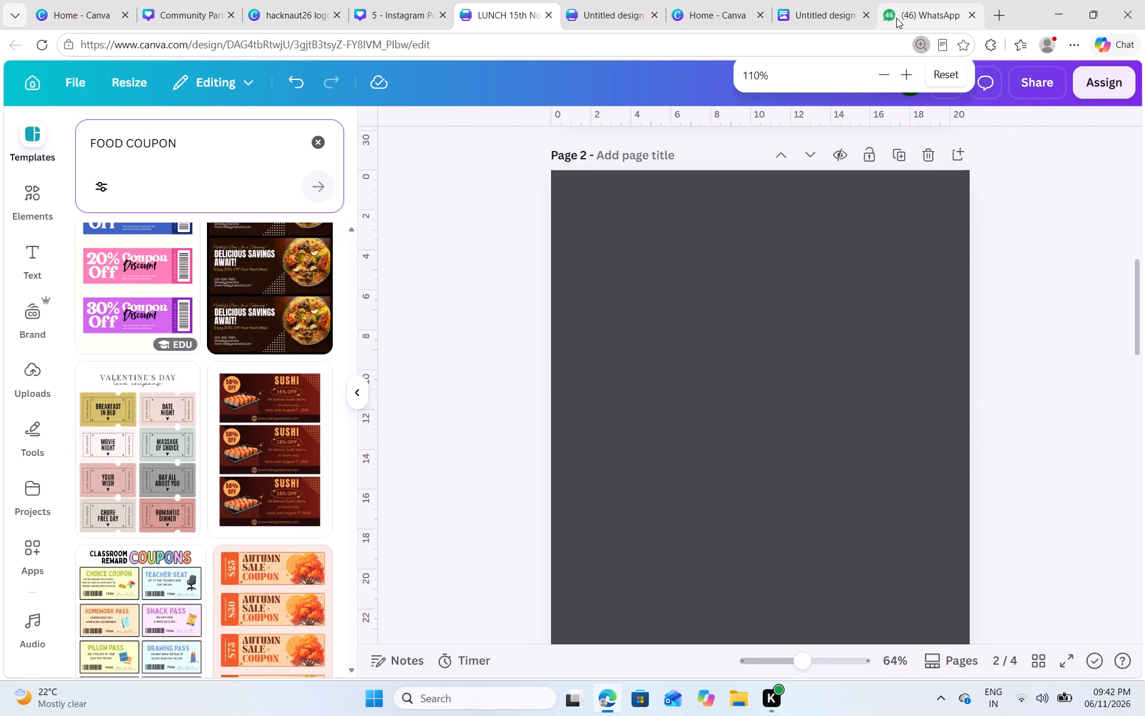
{"action": "left_click", "coordinate": [880, 79]}
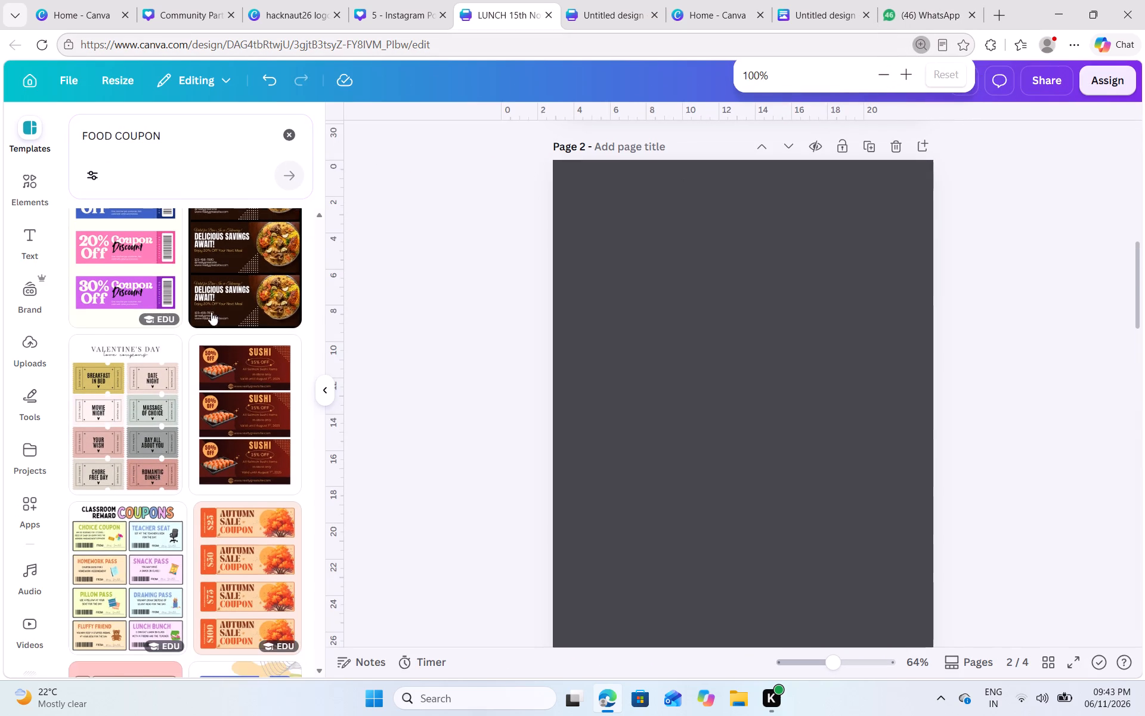
{"action": "scroll", "coordinate": [199, 320], "scroll_direction": "up", "scroll_amount": 1}
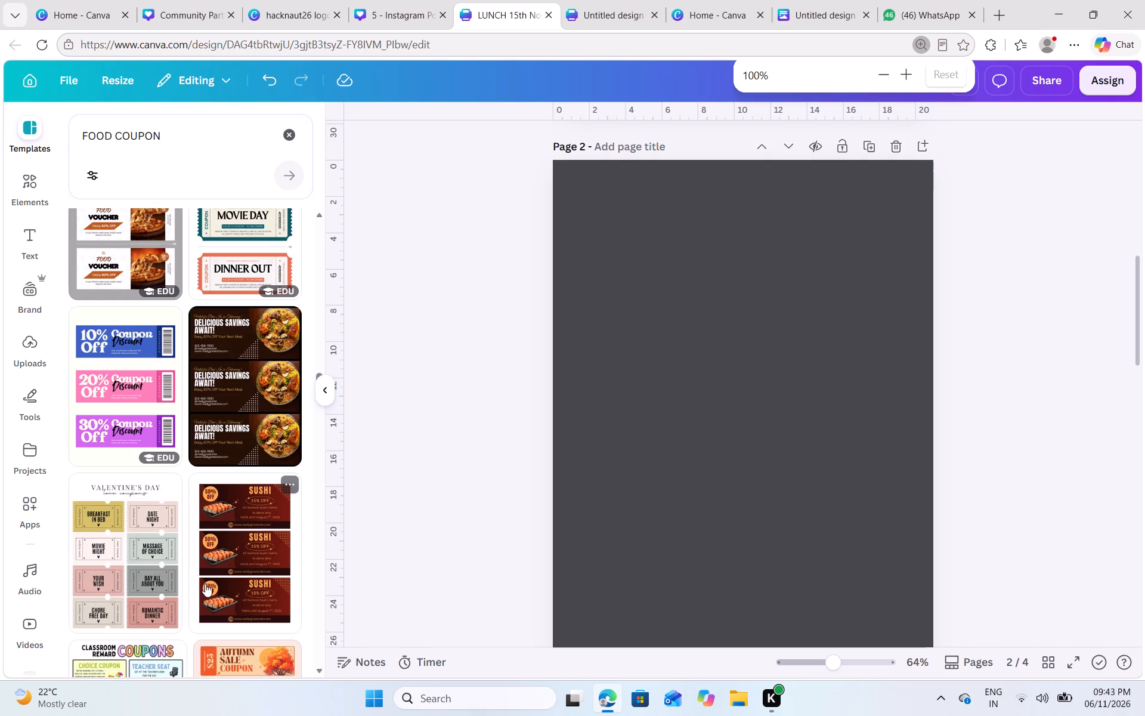
{"action": "left_click", "coordinate": [140, 573]}
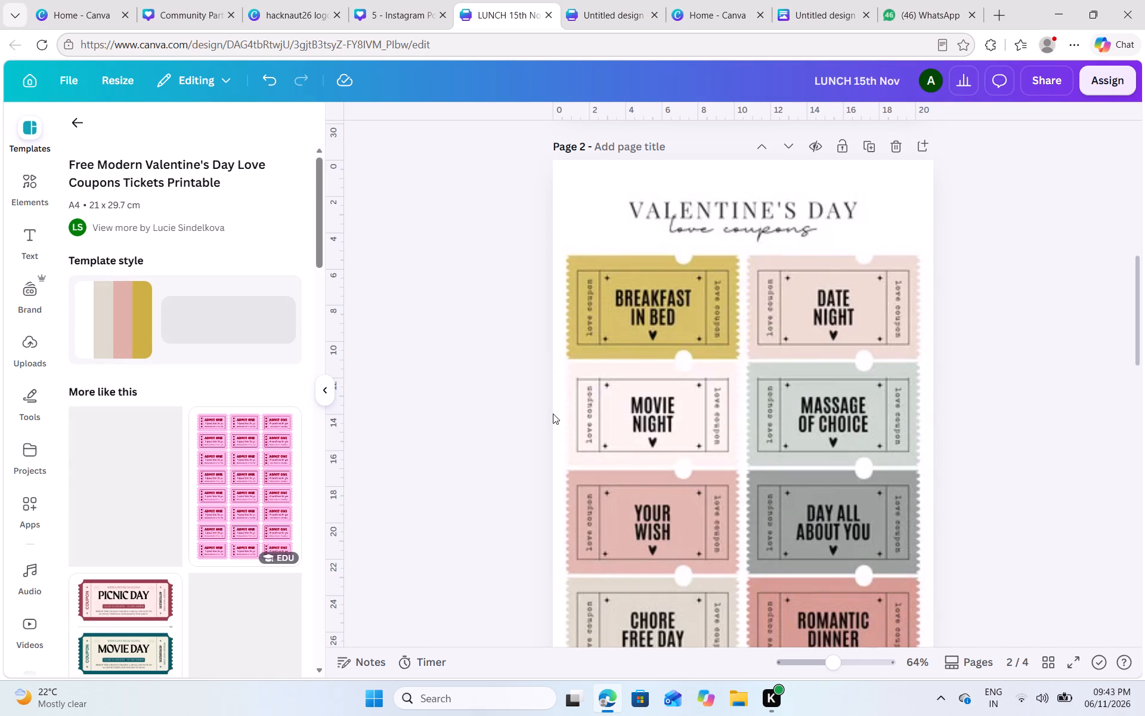
{"action": "scroll", "coordinate": [239, 490], "scroll_direction": "up", "scroll_amount": 2, "text": "ctrl"}
Apply the pink ADMIT ONE love tickets template to the blank dark grey page 3.
{"action": "scroll", "coordinate": [239, 490], "scroll_direction": "down", "scroll_amount": 2, "text": "ctrl"}
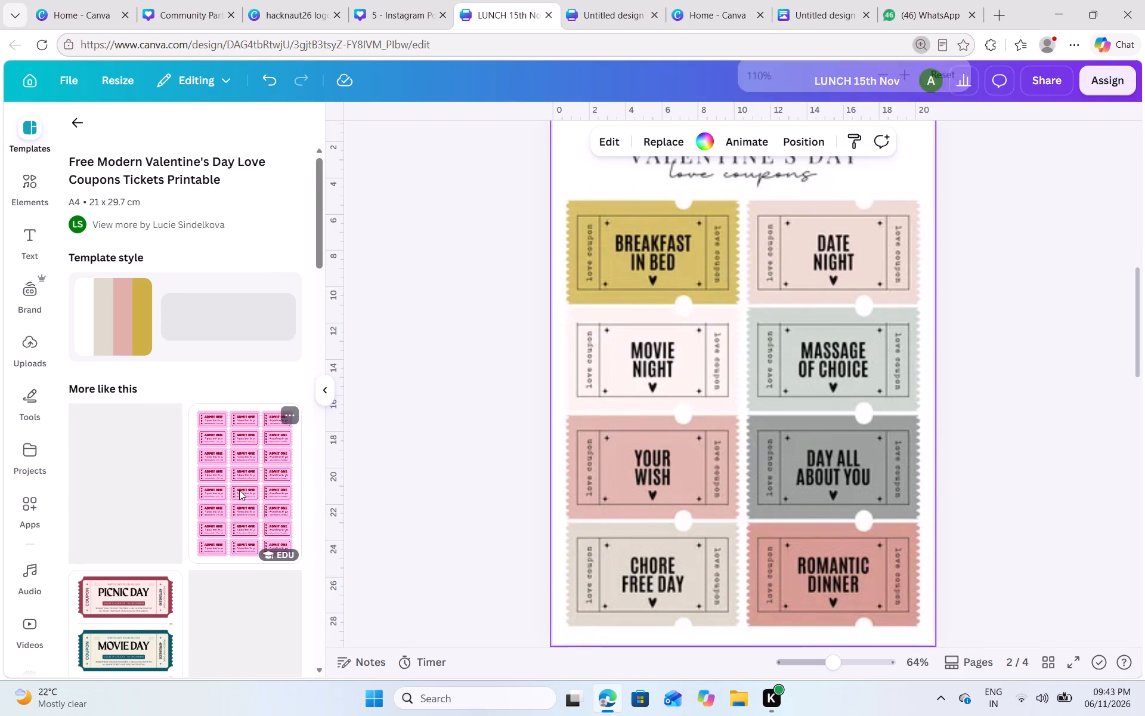
{"action": "scroll", "coordinate": [556, 411], "scroll_direction": "down", "scroll_amount": 2}
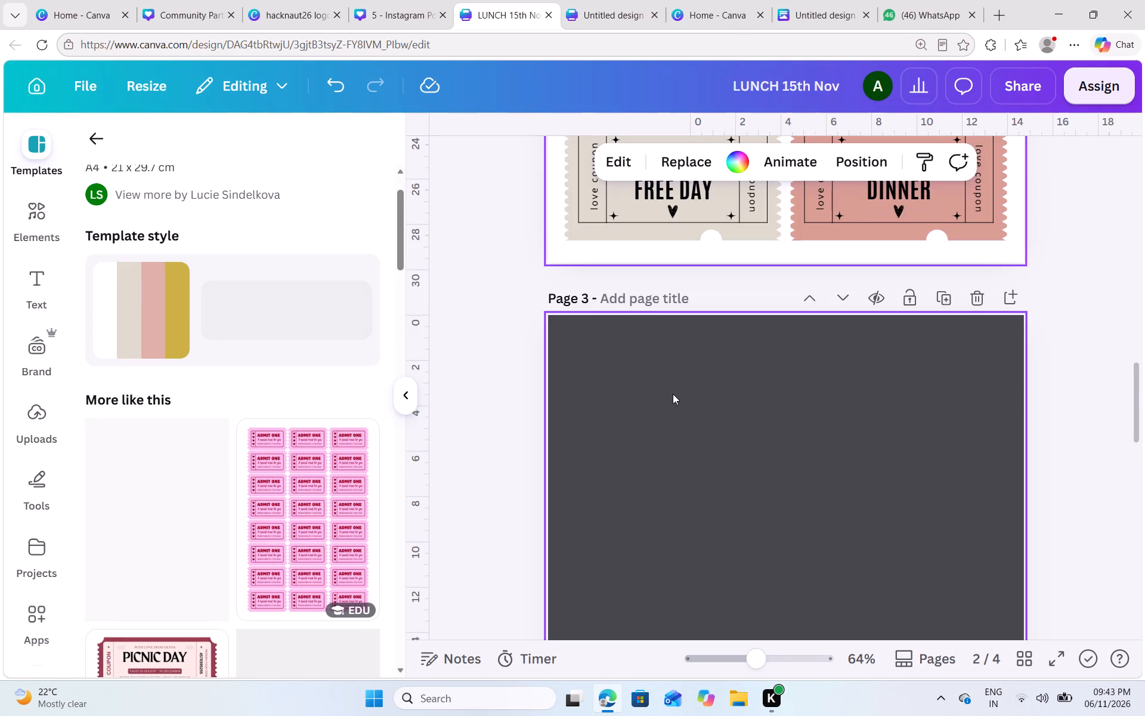
{"action": "scroll", "coordinate": [673, 394], "scroll_direction": "down", "scroll_amount": 1}
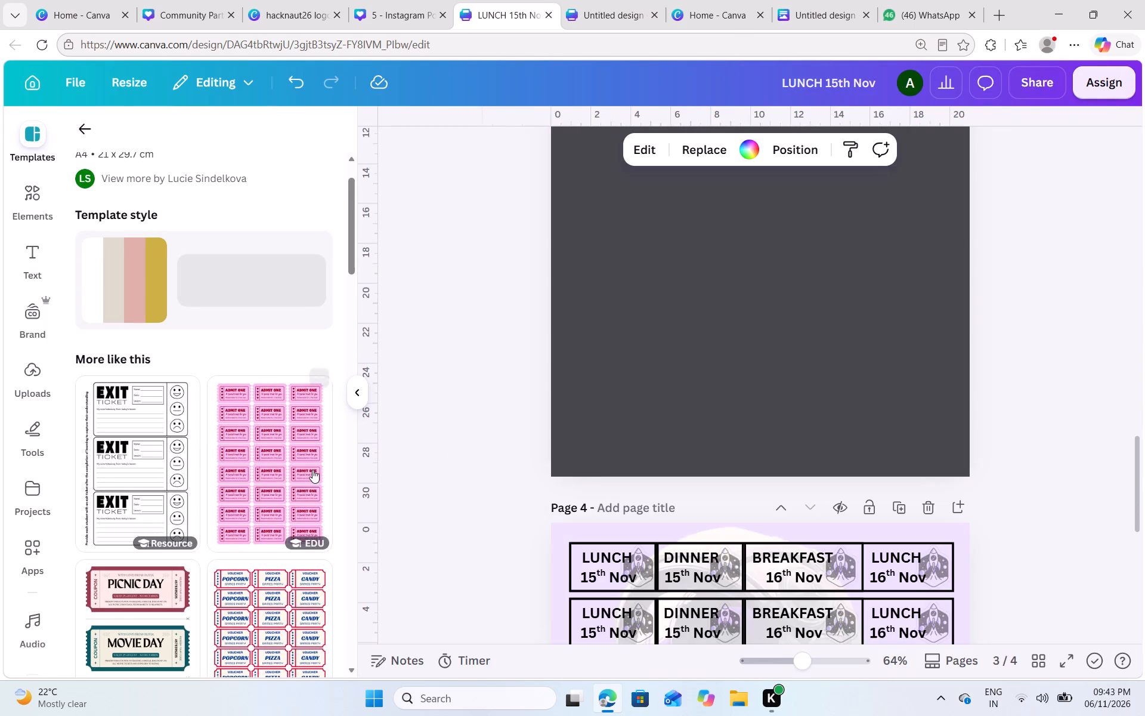
{"action": "scroll", "coordinate": [570, 445], "scroll_direction": "up", "scroll_amount": 1}
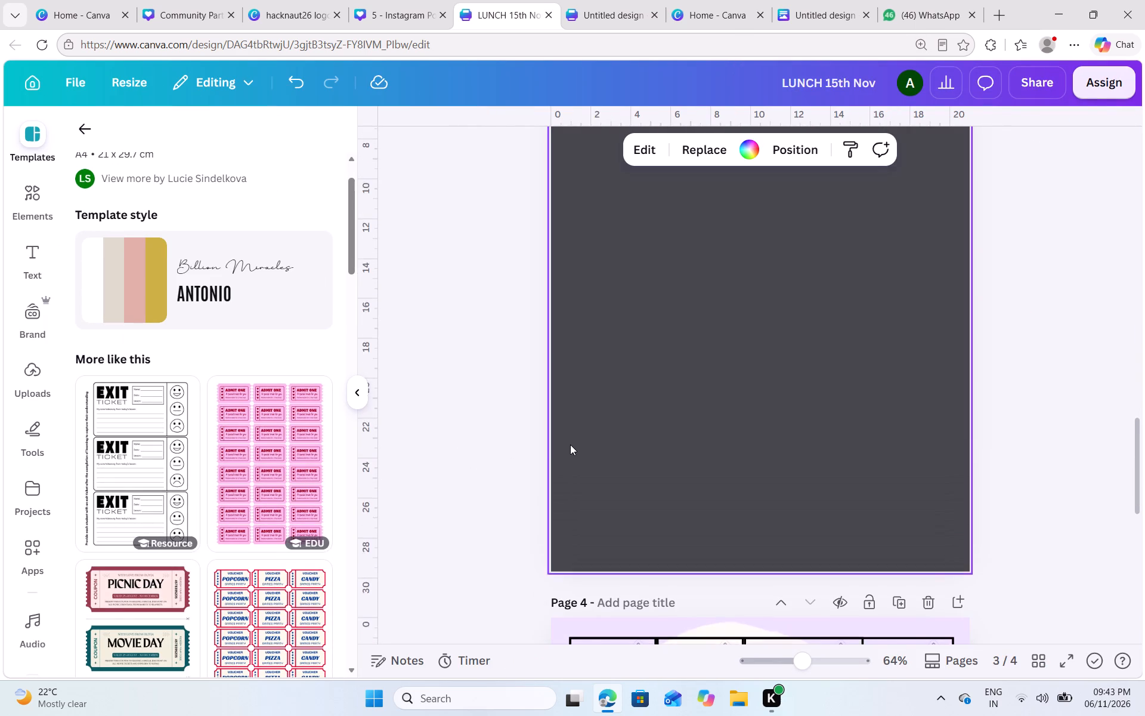
{"action": "left_click", "coordinate": [253, 461]}
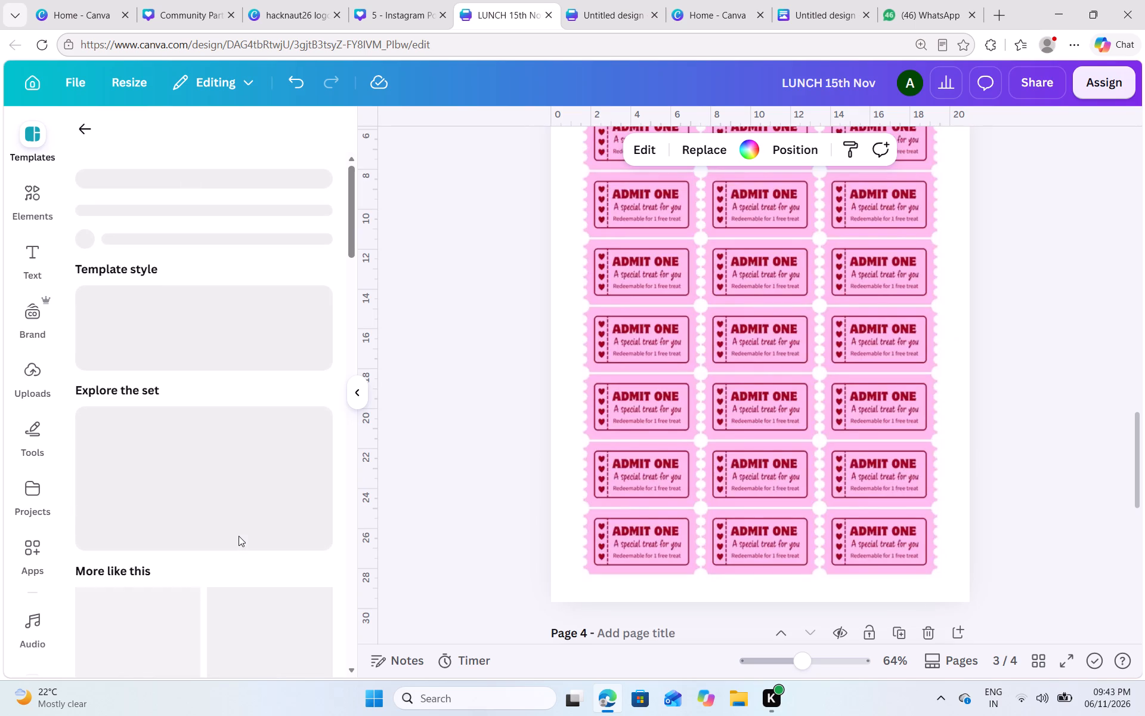
Look through similar ticket templates and compare the Hacknauts 2.0 food pass on page 1 with the coupon layout on page 2.
{"action": "scroll", "coordinate": [239, 536], "scroll_direction": "down", "scroll_amount": 2}
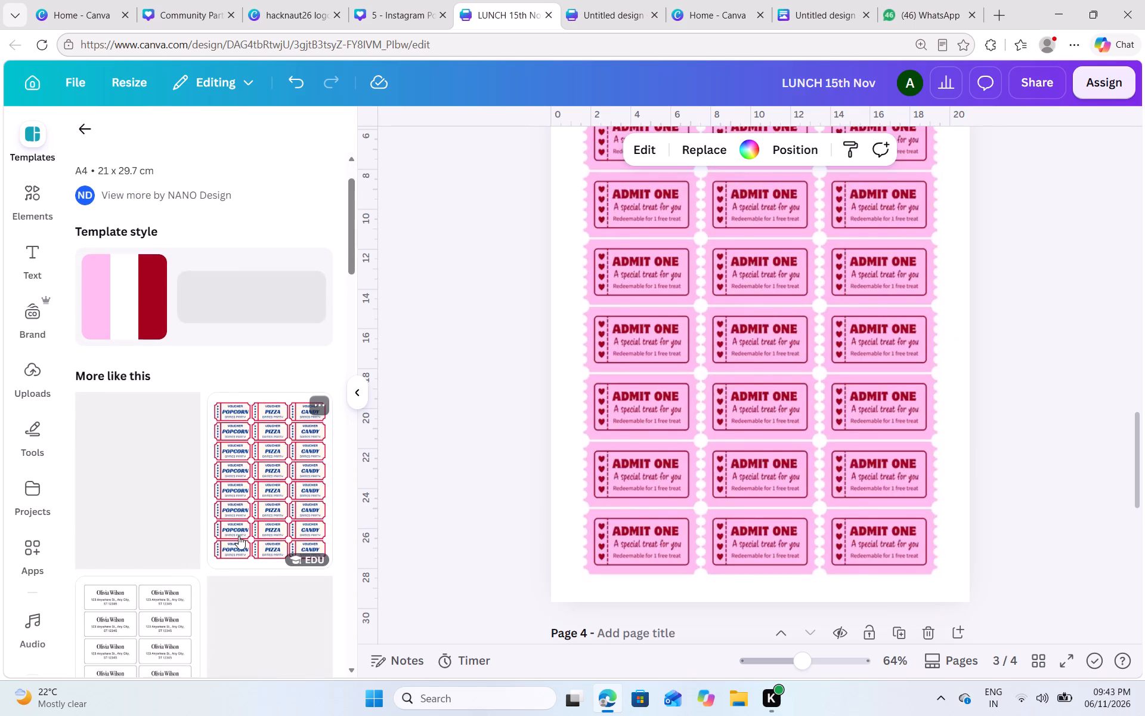
{"action": "scroll", "coordinate": [239, 536], "scroll_direction": "down", "scroll_amount": 1}
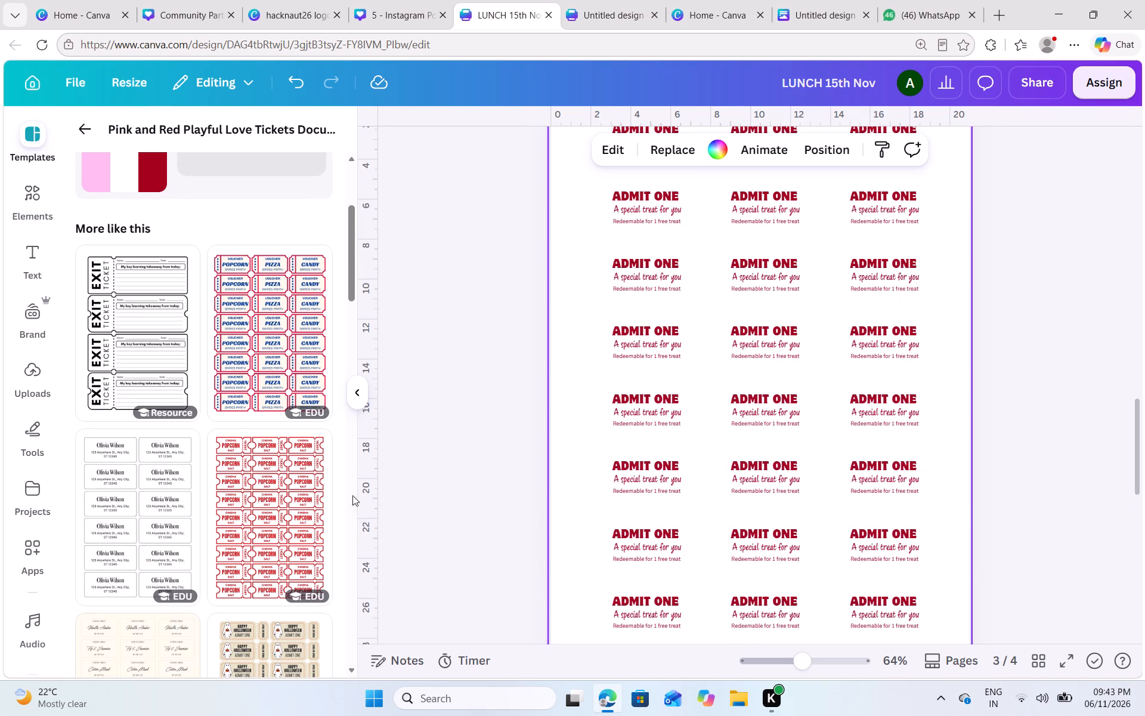
{"action": "scroll", "coordinate": [319, 511], "scroll_direction": "down", "scroll_amount": 2}
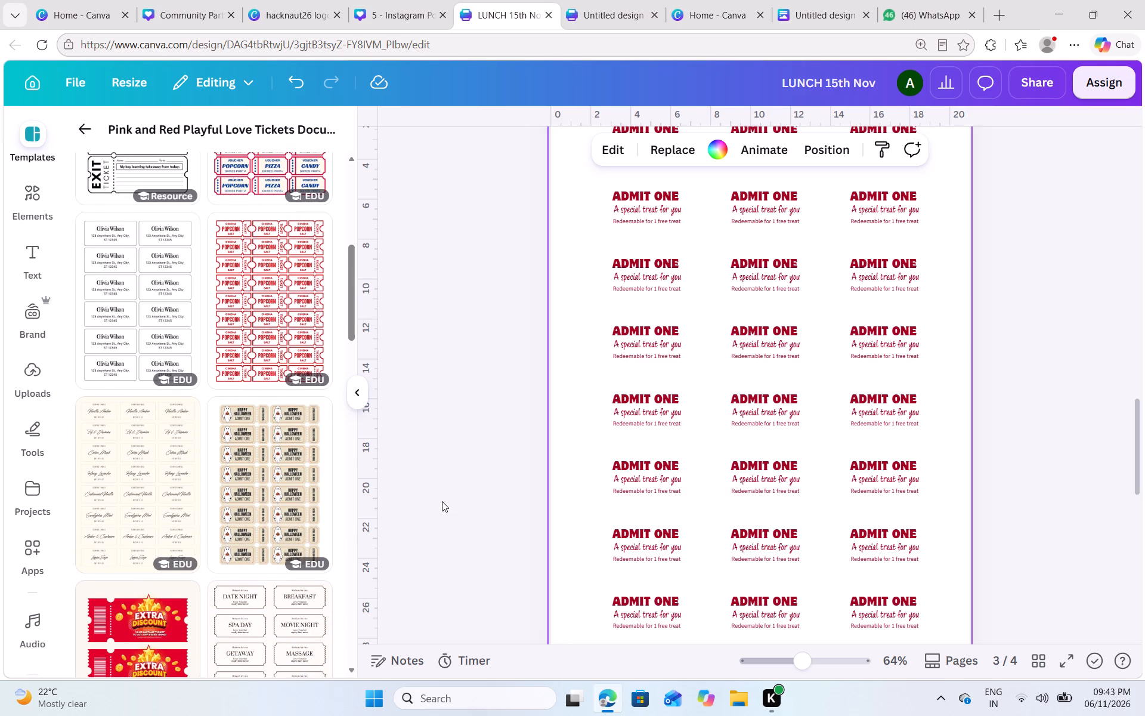
{"action": "scroll", "coordinate": [536, 461], "scroll_direction": "up", "scroll_amount": 1}
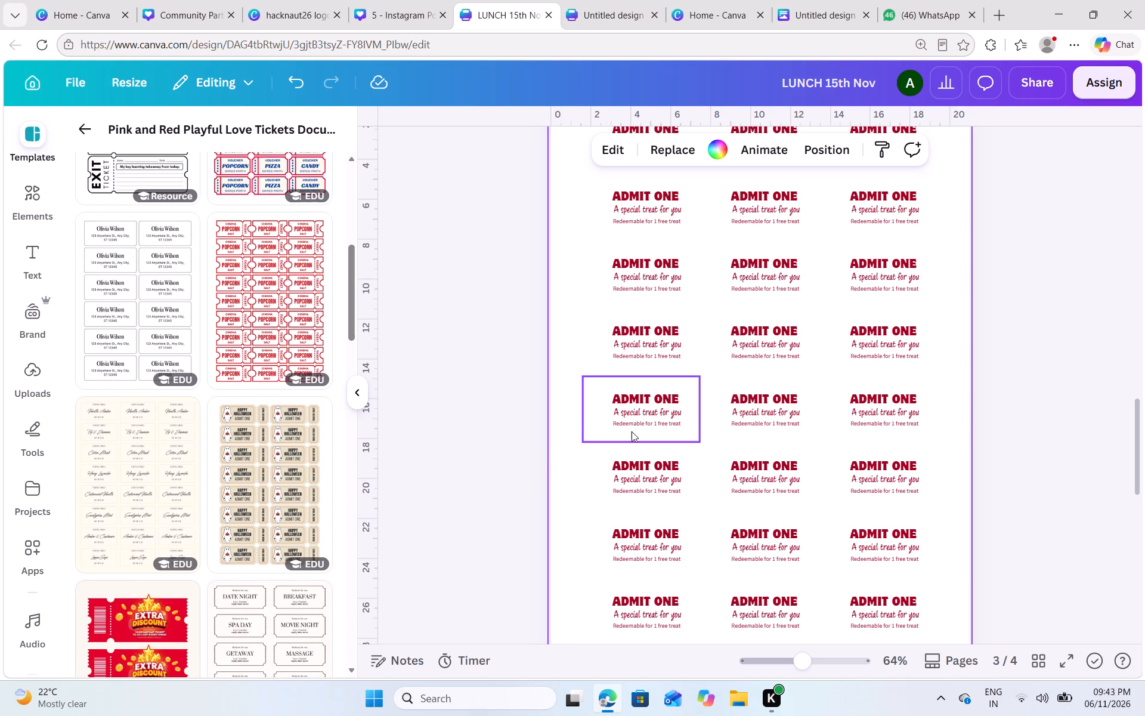
{"action": "scroll", "coordinate": [775, 371], "scroll_direction": "up", "scroll_amount": 2}
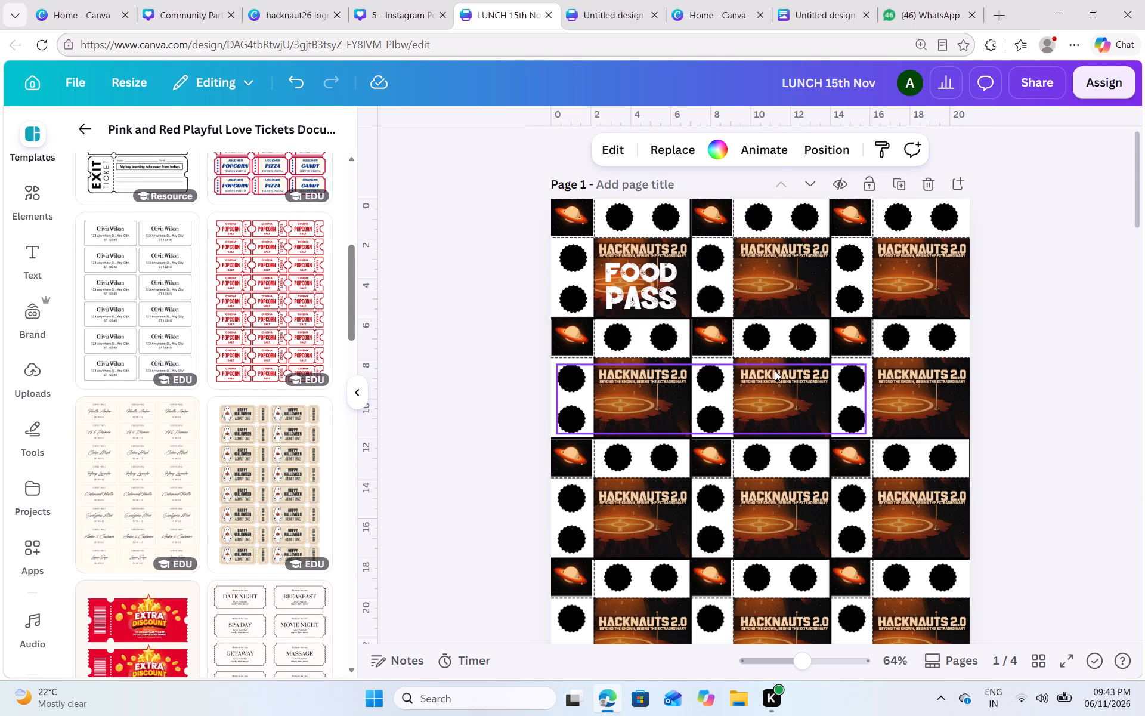
{"action": "scroll", "coordinate": [775, 371], "scroll_direction": "down", "scroll_amount": 2}
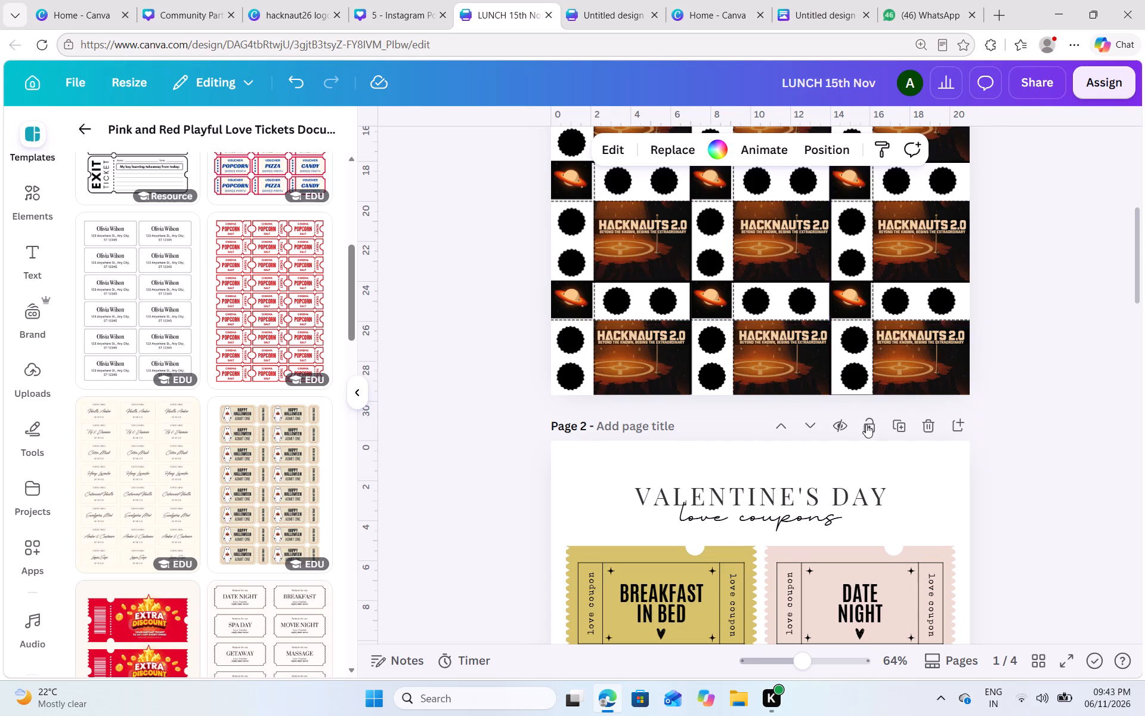
{"action": "scroll", "coordinate": [869, 450], "scroll_direction": "down", "scroll_amount": 1}
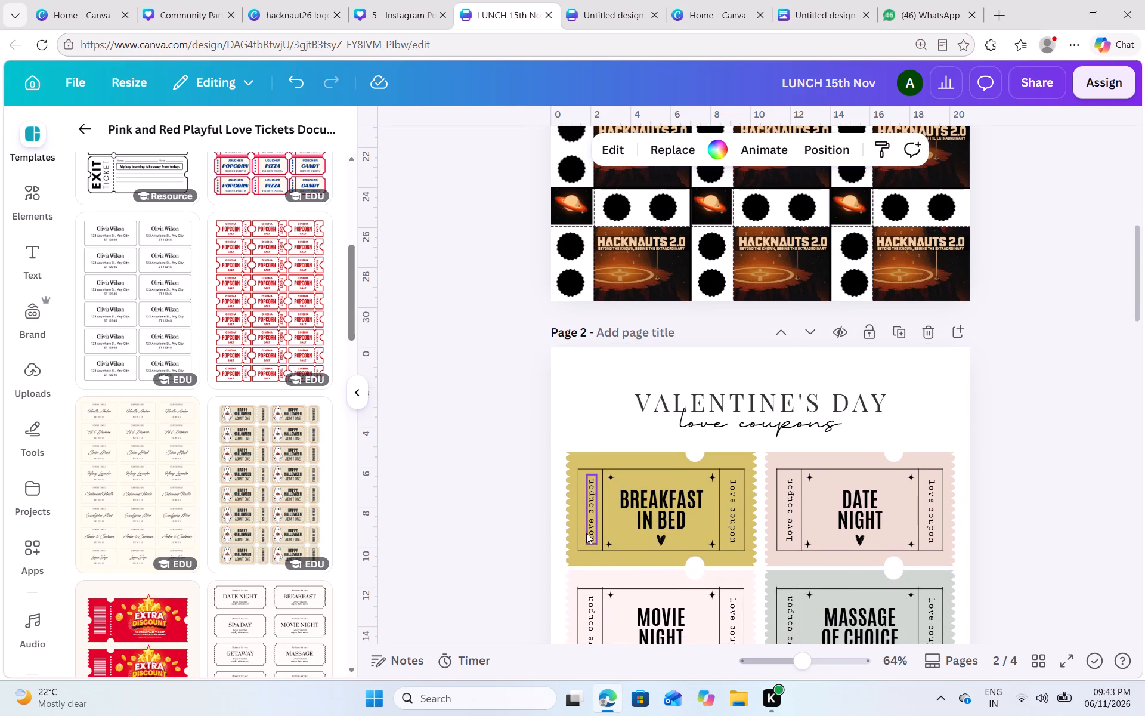
{"action": "scroll", "coordinate": [586, 533], "scroll_direction": "down", "scroll_amount": 1}
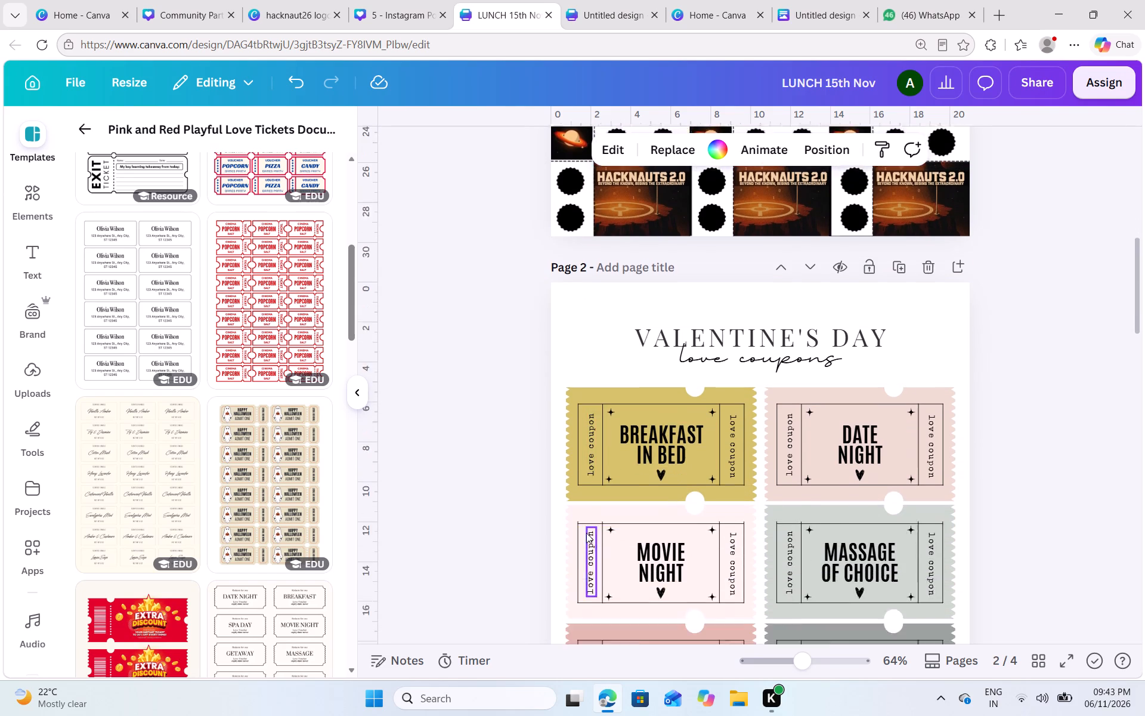
{"action": "scroll", "coordinate": [586, 533], "scroll_direction": "down", "scroll_amount": 1}
{"action": "scroll", "coordinate": [586, 533], "scroll_direction": "up", "scroll_amount": 1}
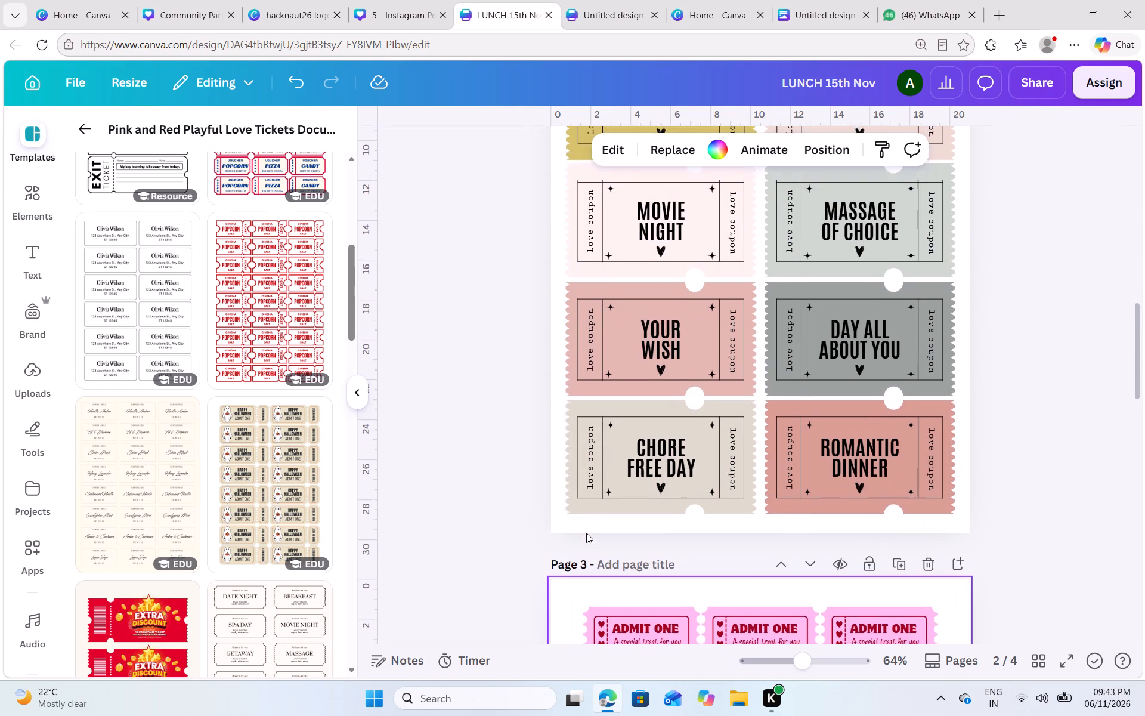
Delete the vertical "love coupon" text at the left end of page 2's BREAKFAST IN BED ticket.
{"action": "scroll", "coordinate": [586, 533], "scroll_direction": "up", "scroll_amount": 2}
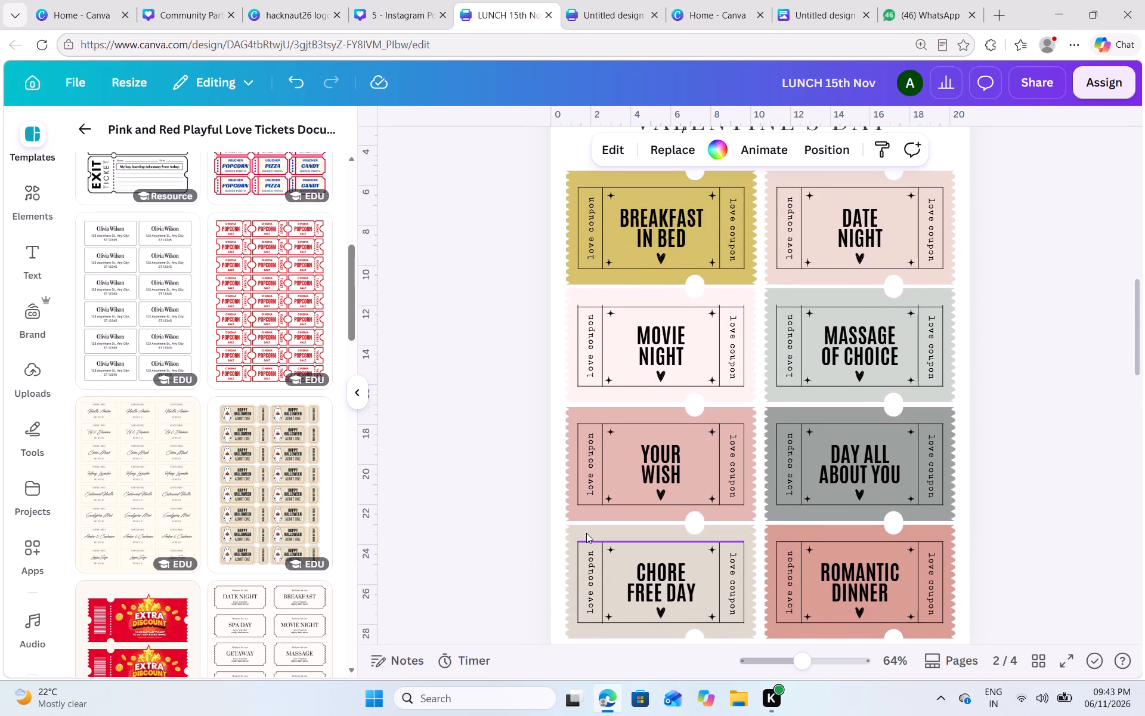
{"action": "left_click", "coordinate": [592, 224]}
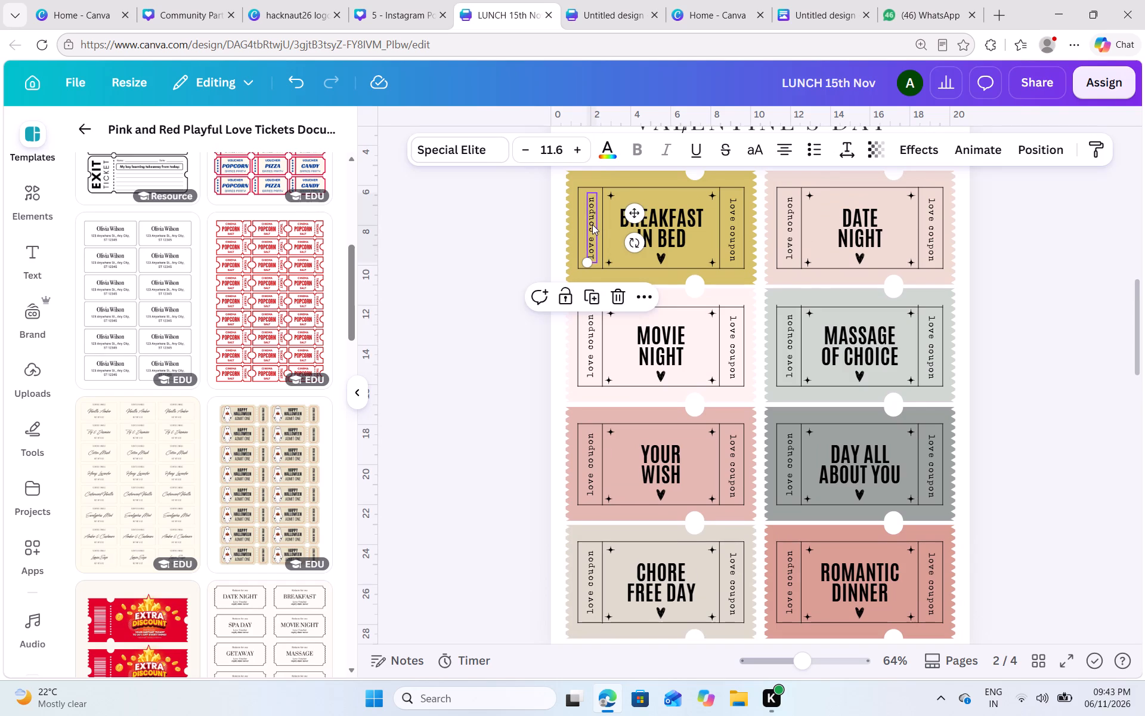
{"action": "key", "text": "Delete"}
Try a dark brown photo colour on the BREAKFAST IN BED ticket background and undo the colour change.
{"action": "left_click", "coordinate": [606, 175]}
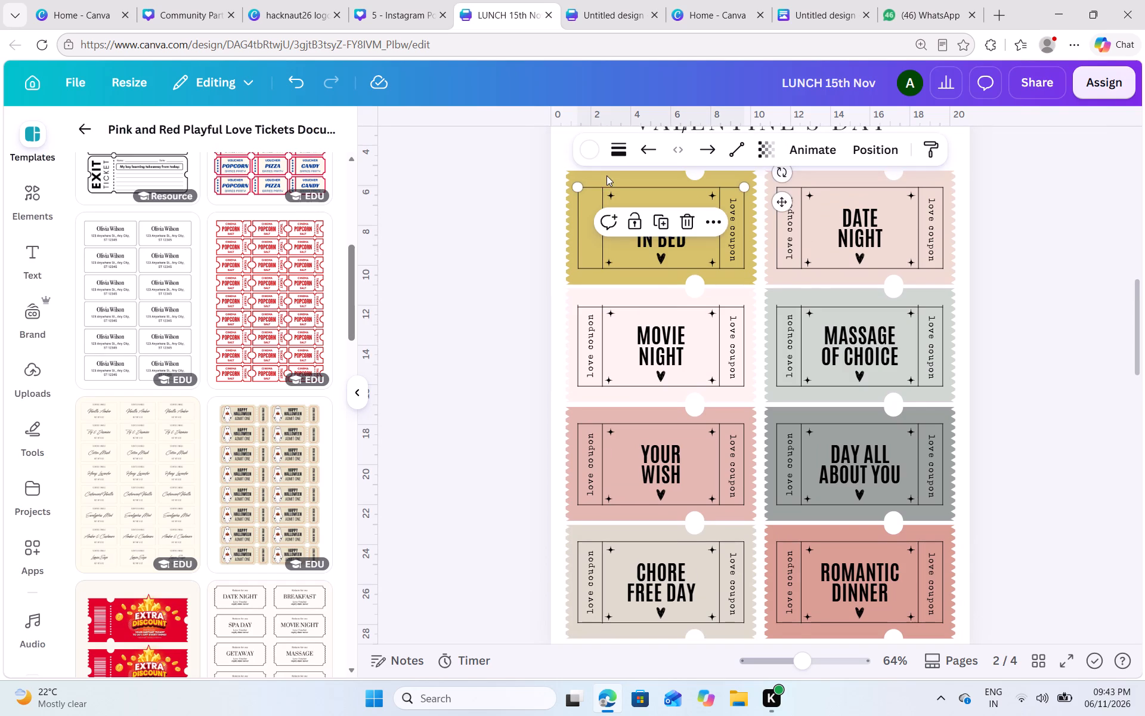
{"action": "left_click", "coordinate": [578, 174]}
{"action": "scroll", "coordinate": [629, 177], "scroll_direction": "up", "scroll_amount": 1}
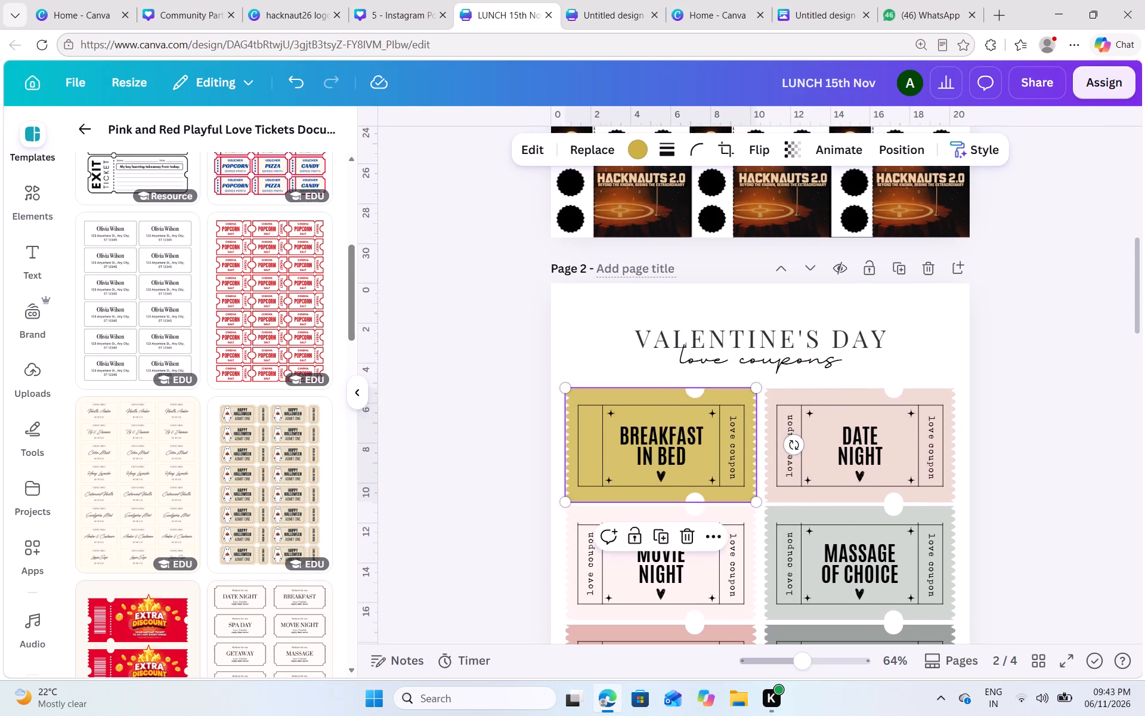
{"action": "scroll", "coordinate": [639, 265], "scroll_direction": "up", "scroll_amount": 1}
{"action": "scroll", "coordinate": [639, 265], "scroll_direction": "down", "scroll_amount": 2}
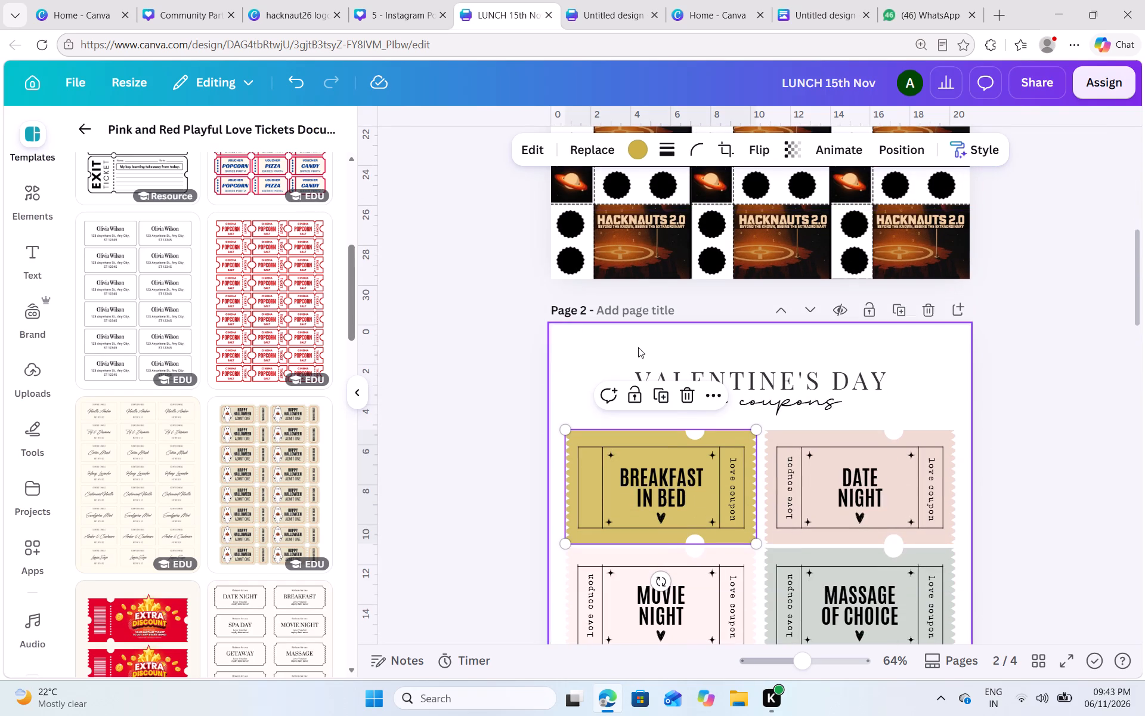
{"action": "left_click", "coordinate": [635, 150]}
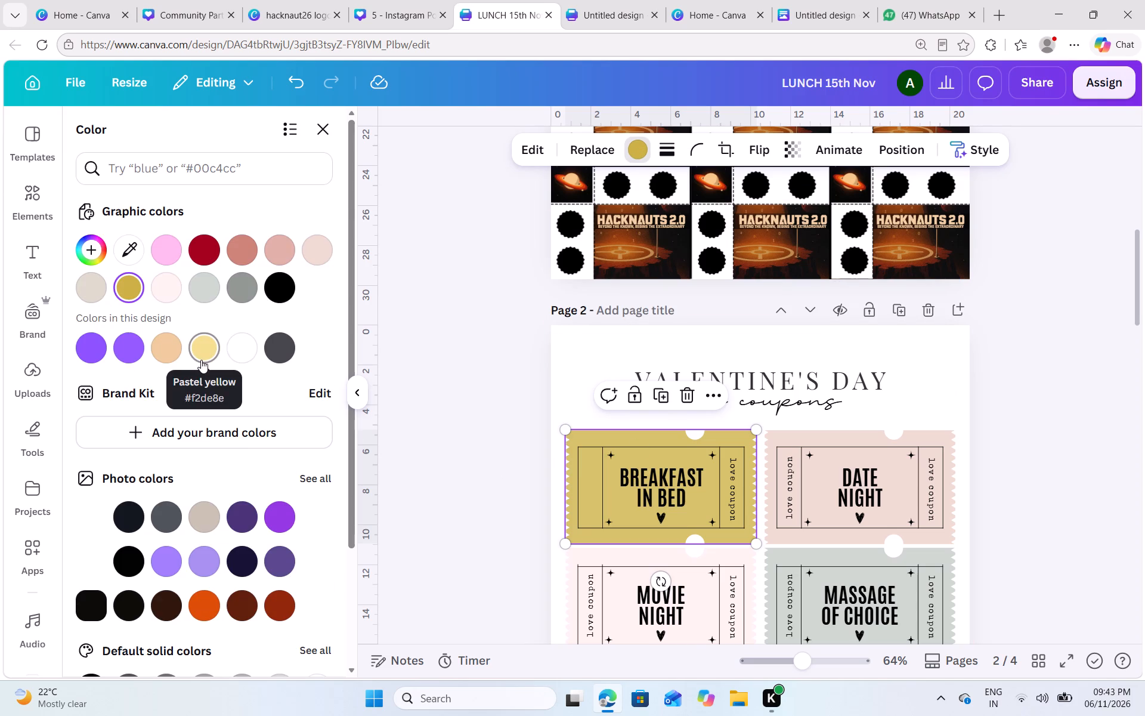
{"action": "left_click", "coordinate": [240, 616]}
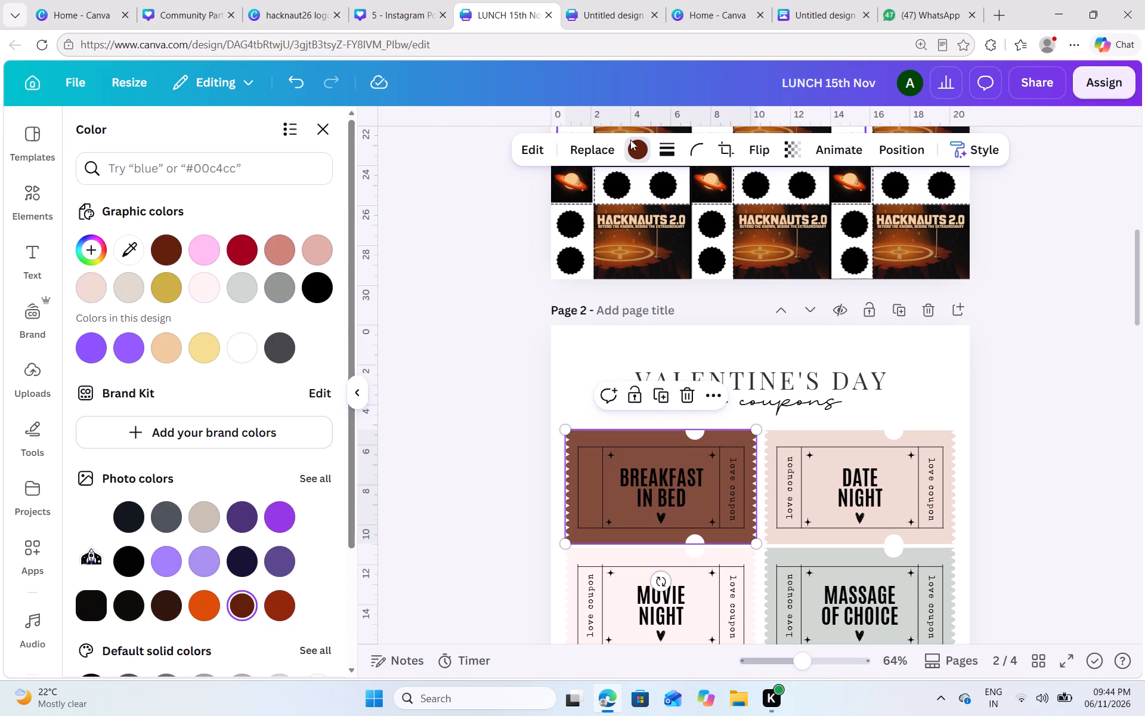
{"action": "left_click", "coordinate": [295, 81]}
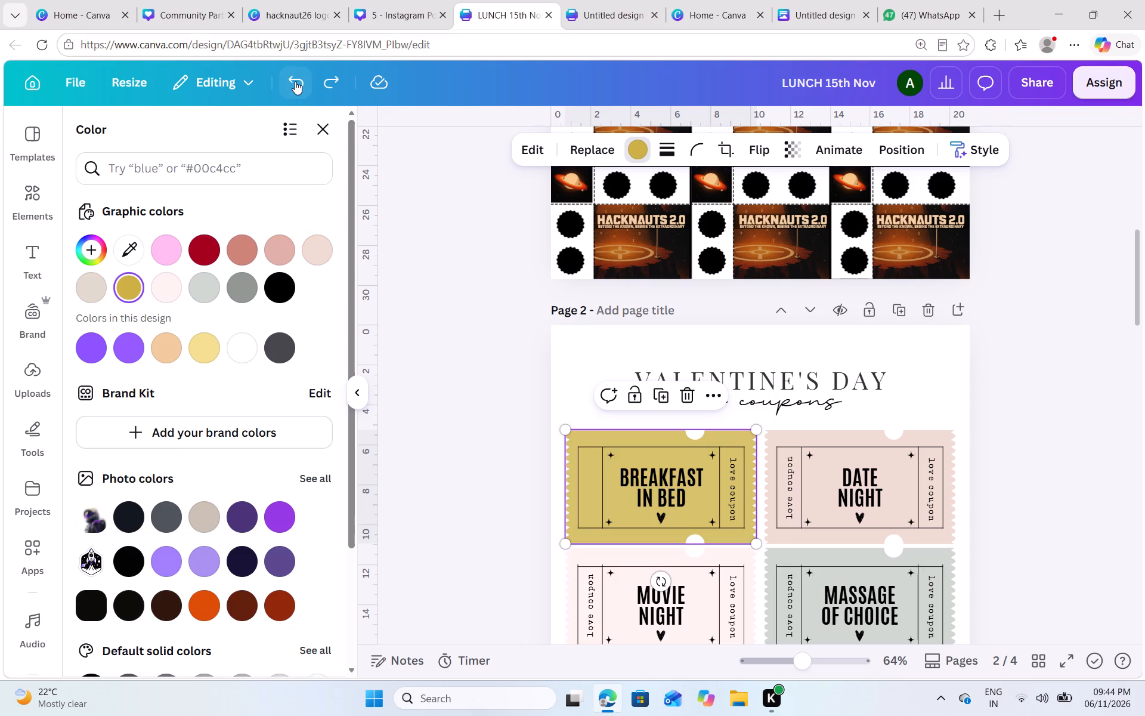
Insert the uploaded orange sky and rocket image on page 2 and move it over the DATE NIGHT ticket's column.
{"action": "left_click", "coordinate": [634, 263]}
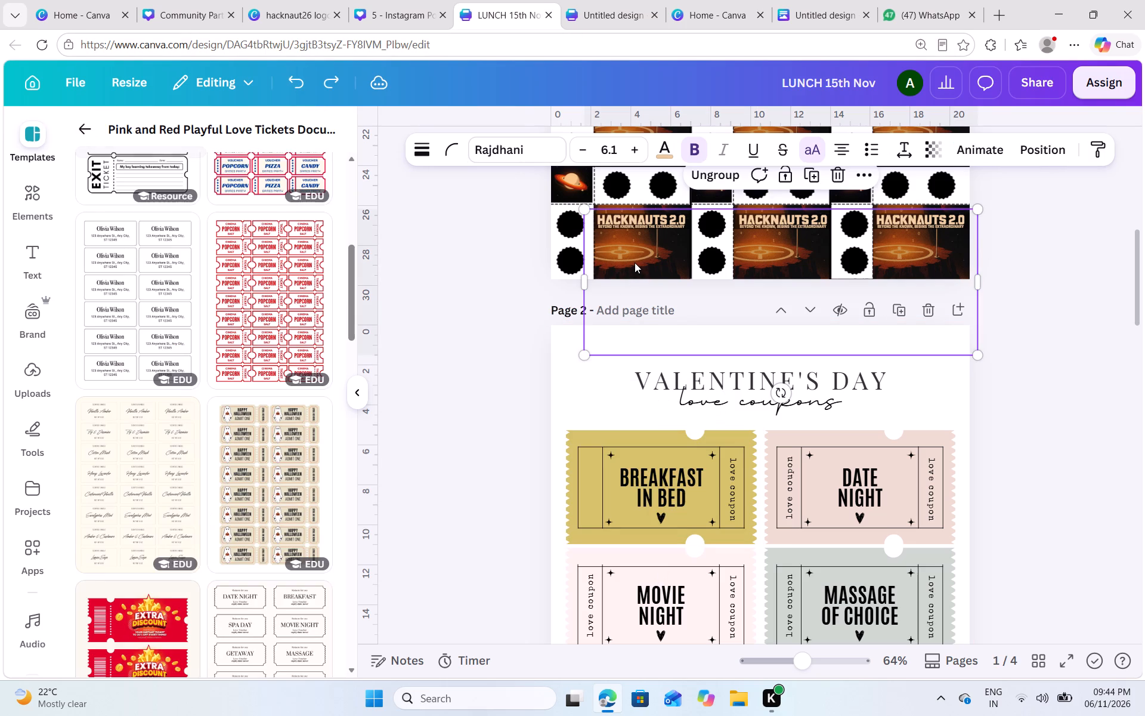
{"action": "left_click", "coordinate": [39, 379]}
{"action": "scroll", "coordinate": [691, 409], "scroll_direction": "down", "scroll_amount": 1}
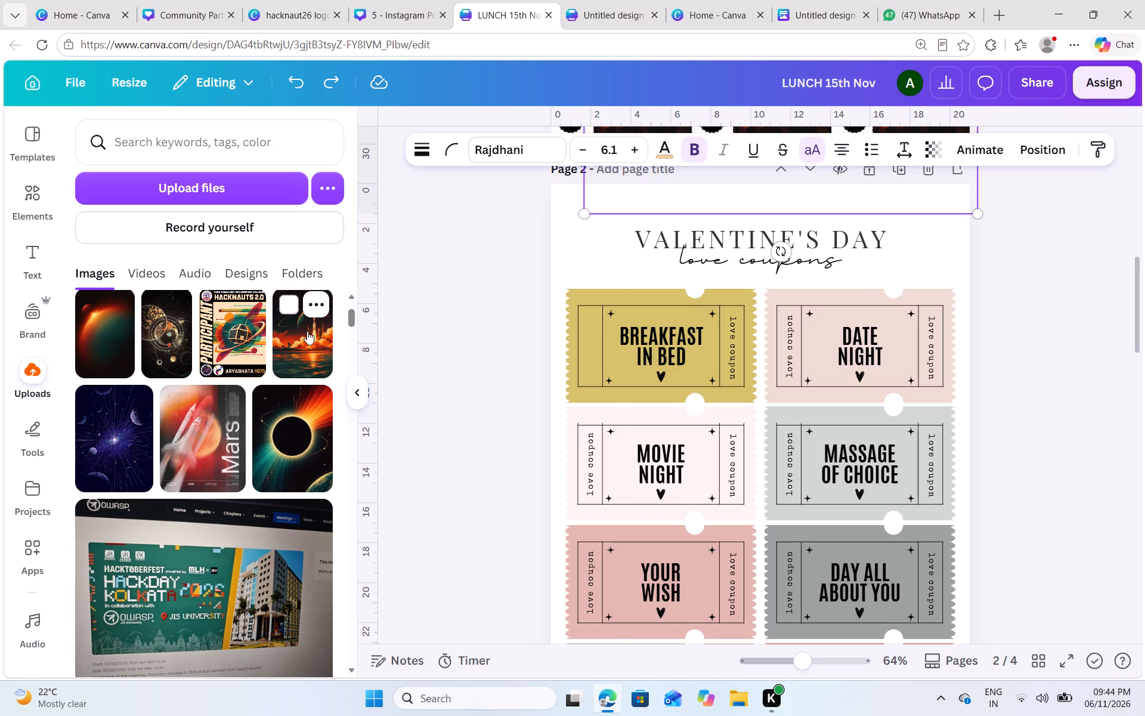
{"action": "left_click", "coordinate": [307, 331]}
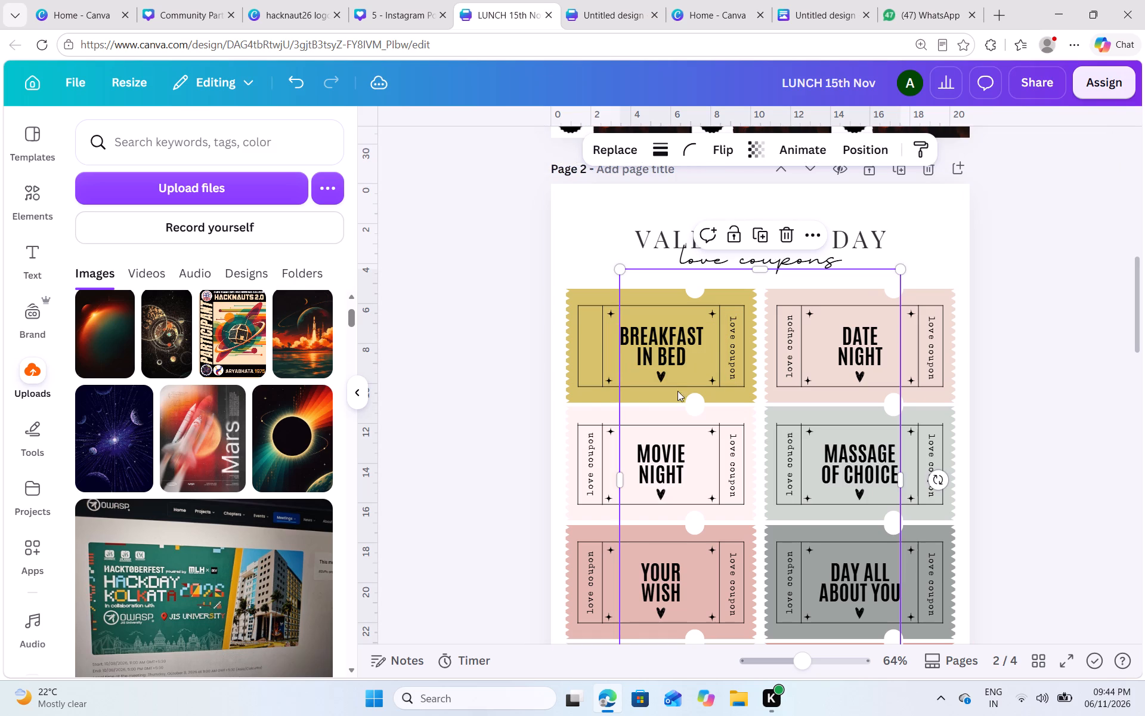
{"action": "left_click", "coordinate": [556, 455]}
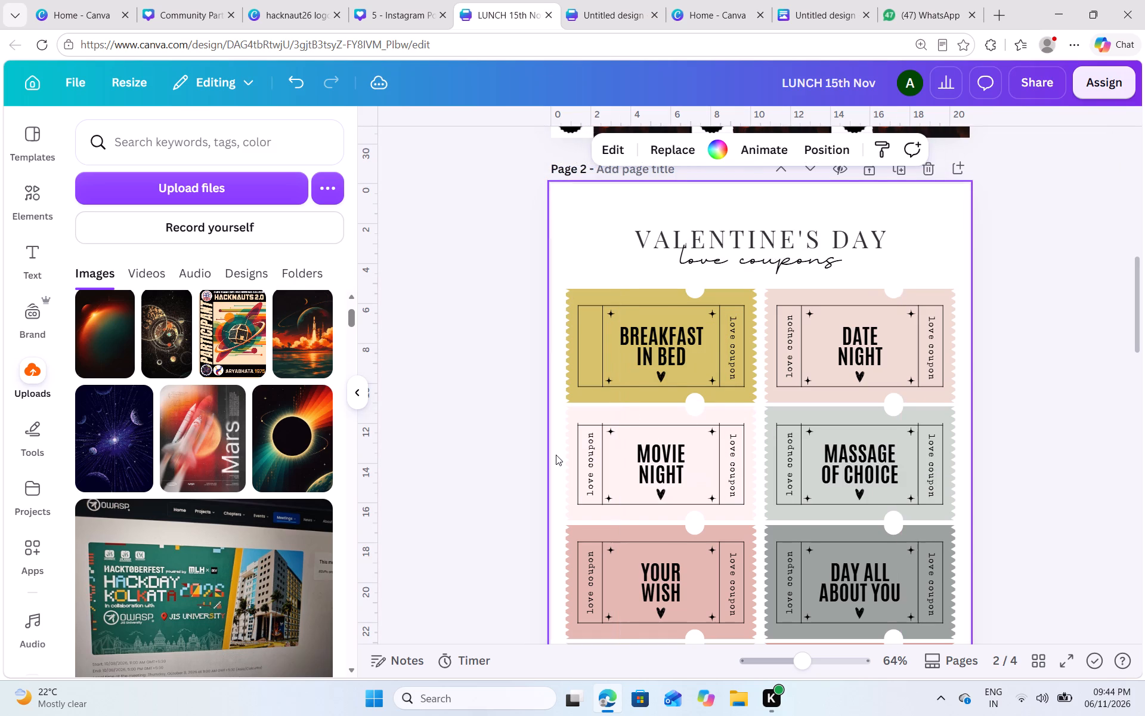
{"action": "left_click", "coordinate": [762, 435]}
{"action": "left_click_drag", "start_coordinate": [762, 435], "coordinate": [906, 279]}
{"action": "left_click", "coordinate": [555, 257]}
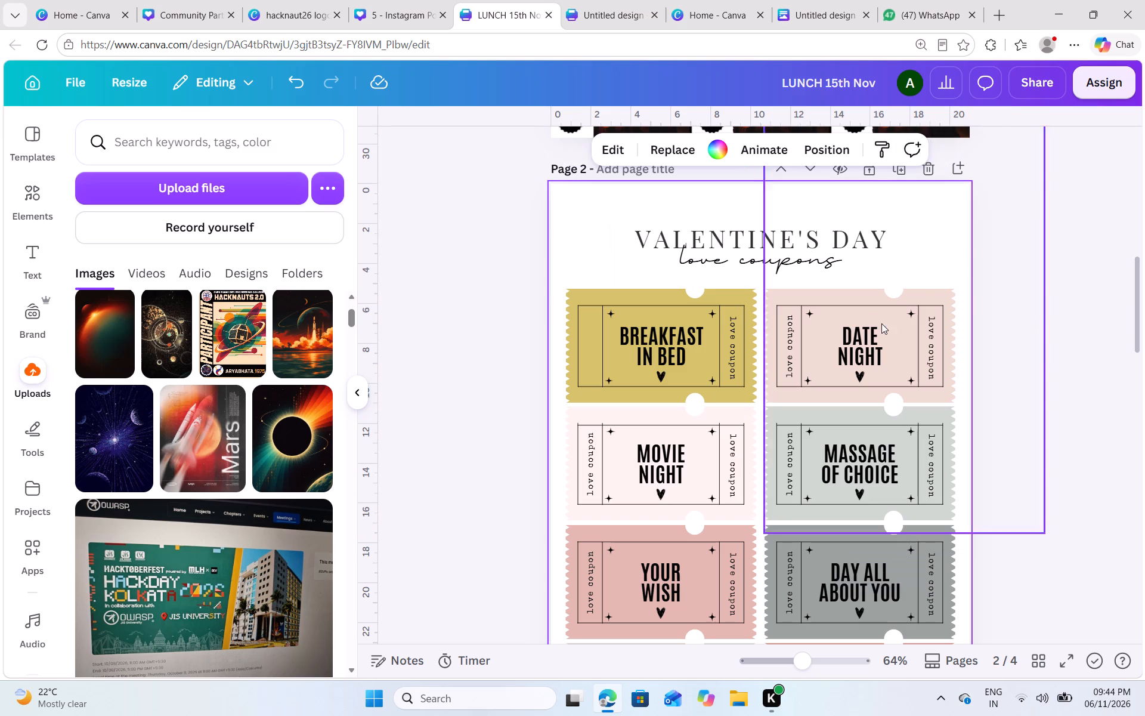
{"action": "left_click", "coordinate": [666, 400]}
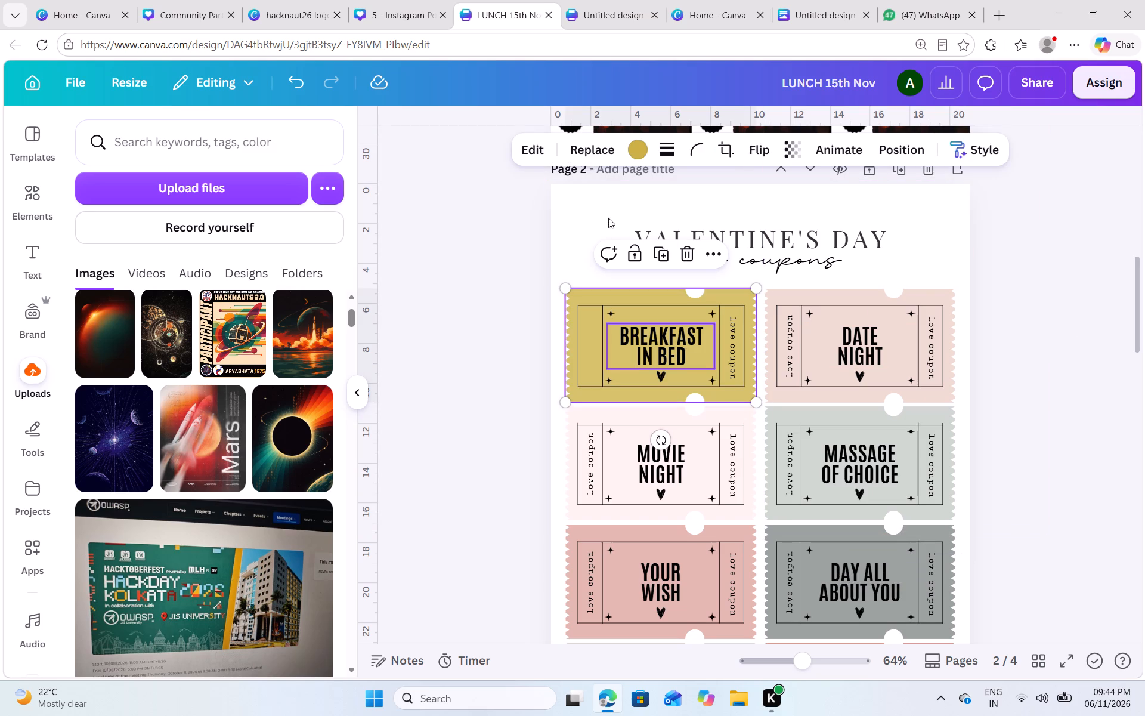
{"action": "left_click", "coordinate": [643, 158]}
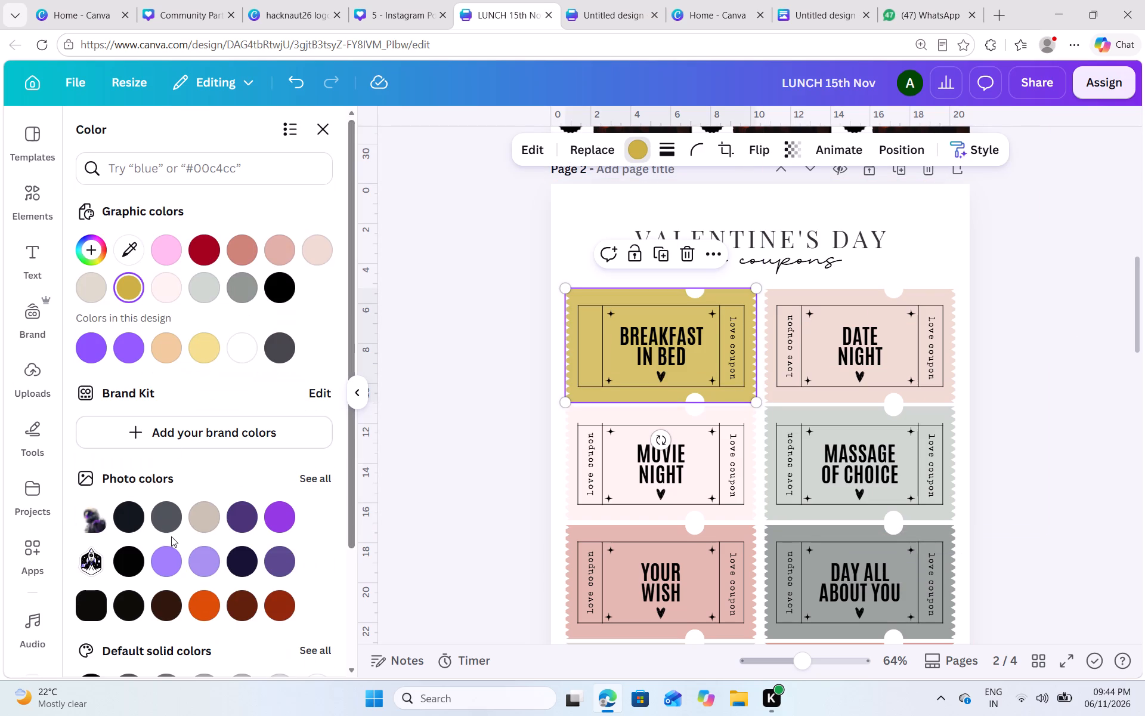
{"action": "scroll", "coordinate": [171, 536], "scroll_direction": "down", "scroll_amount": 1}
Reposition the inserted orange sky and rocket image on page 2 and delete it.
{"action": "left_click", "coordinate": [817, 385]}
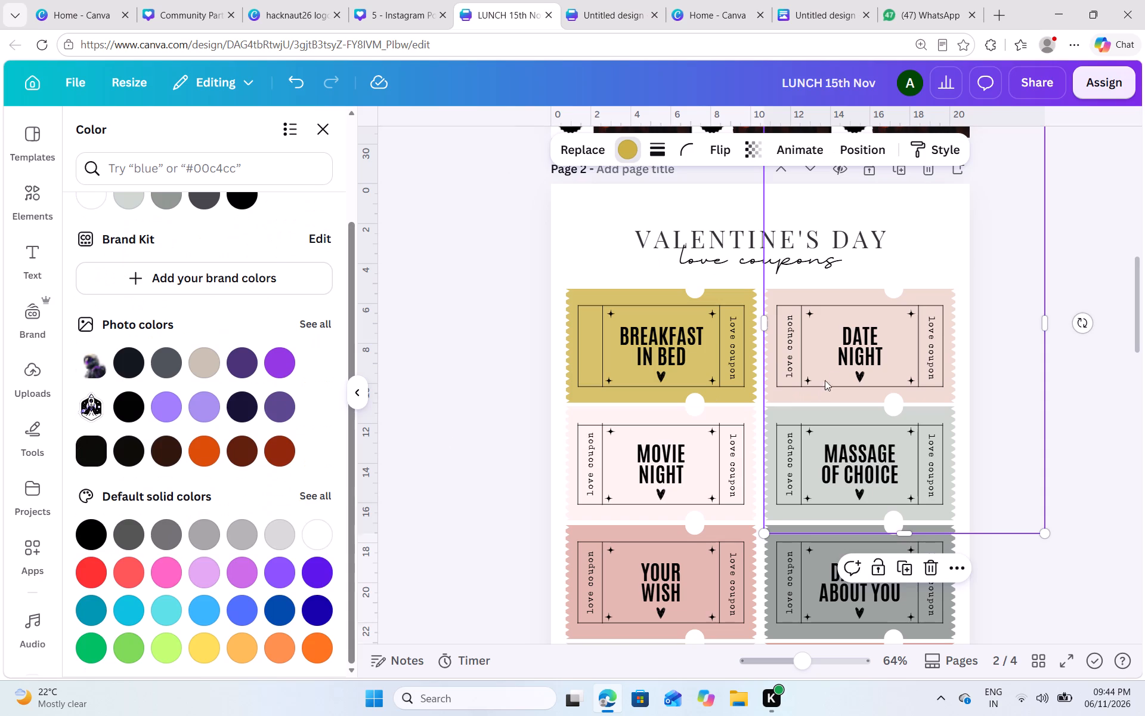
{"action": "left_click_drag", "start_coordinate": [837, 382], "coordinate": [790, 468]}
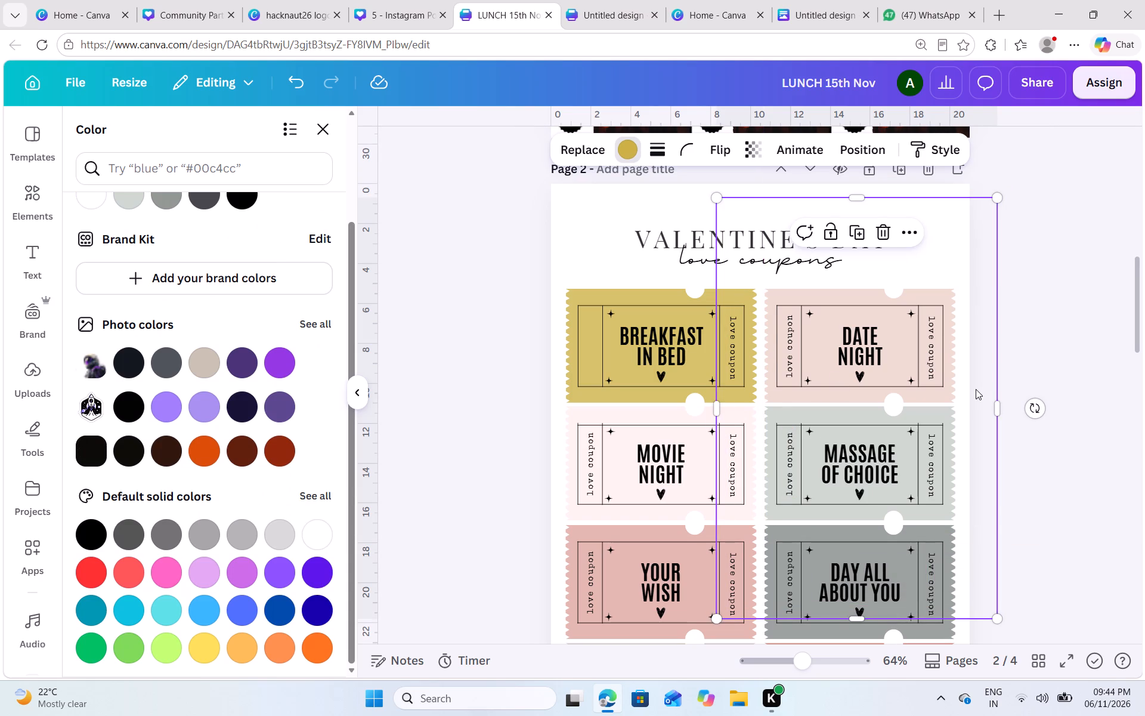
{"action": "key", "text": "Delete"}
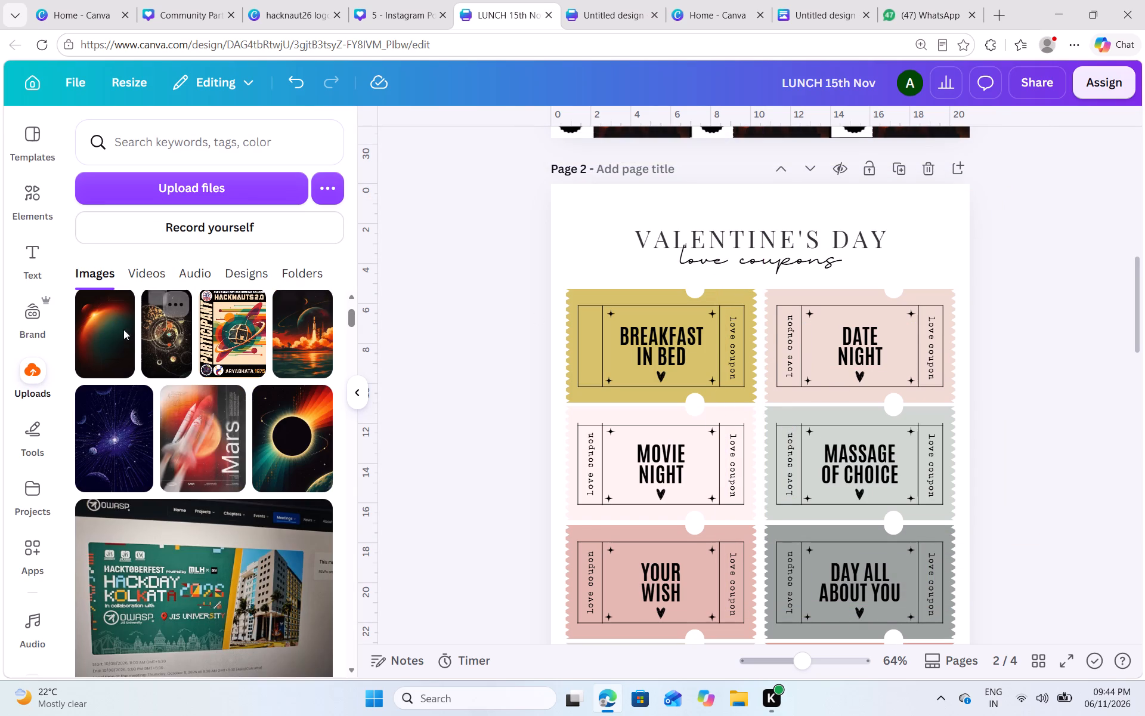
Insert the uploaded red-sky astronaut landscape image on page 2 and place it near the page's top, about X 1.41 cm, Y 0.16 cm.
{"action": "scroll", "coordinate": [265, 411], "scroll_direction": "down", "scroll_amount": 2}
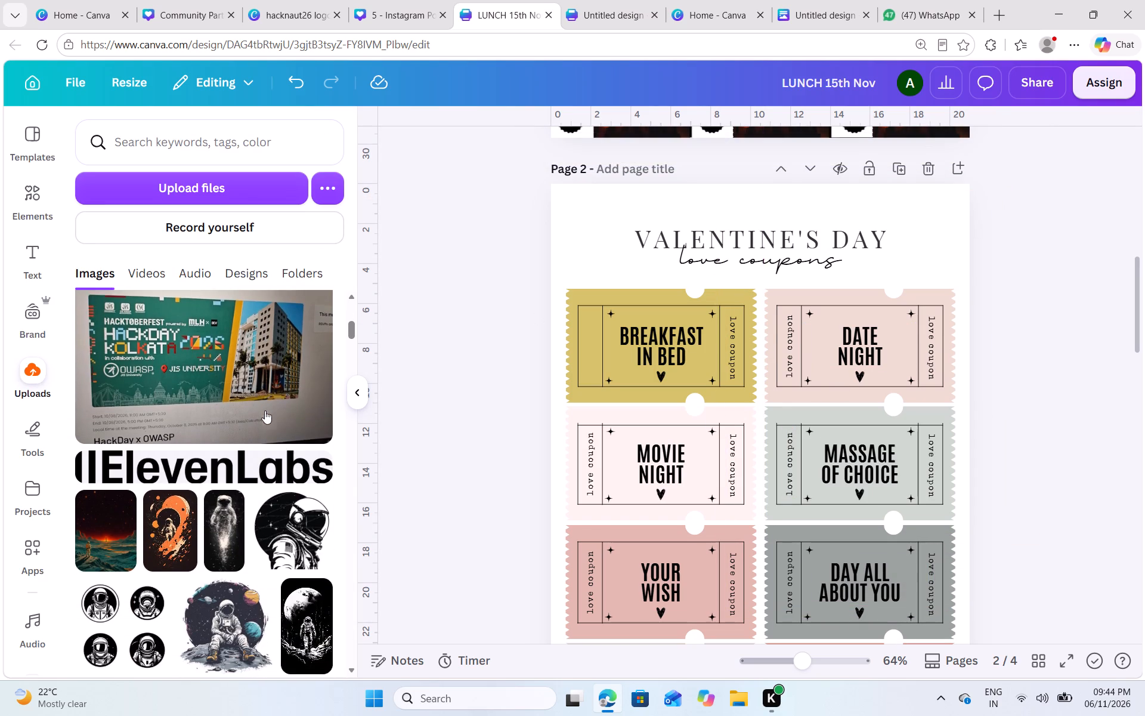
{"action": "scroll", "coordinate": [265, 411], "scroll_direction": "down", "scroll_amount": 1}
{"action": "left_click", "coordinate": [127, 413]}
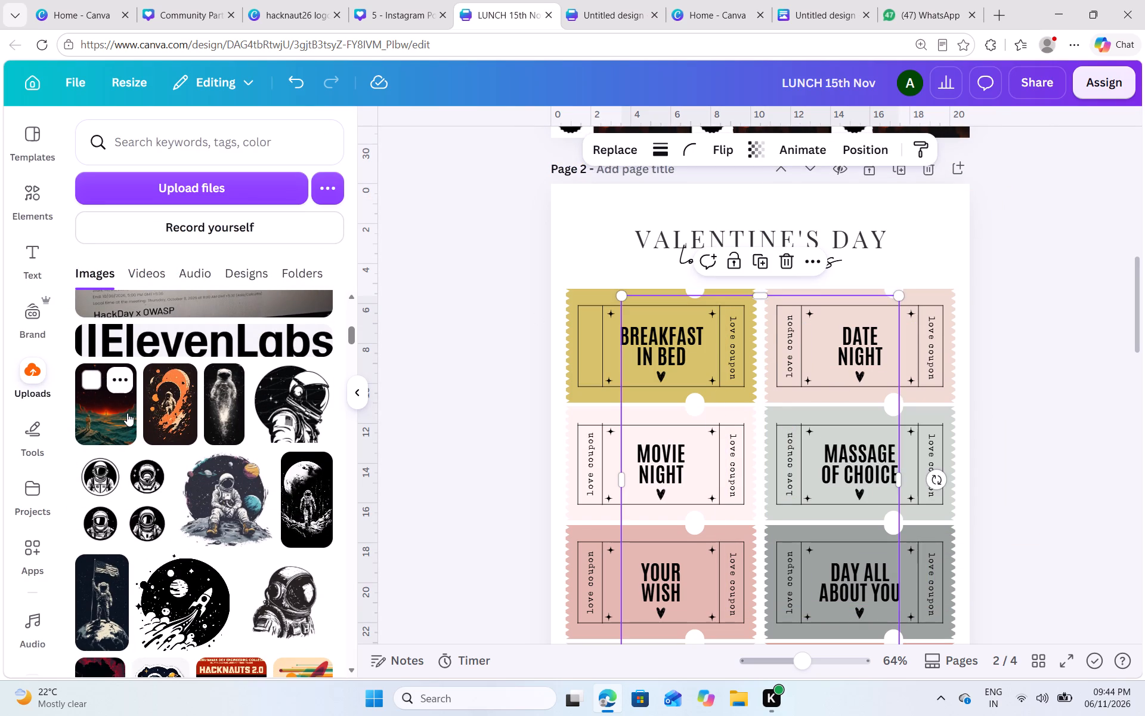
{"action": "left_click_drag", "start_coordinate": [753, 510], "coordinate": [761, 374]}
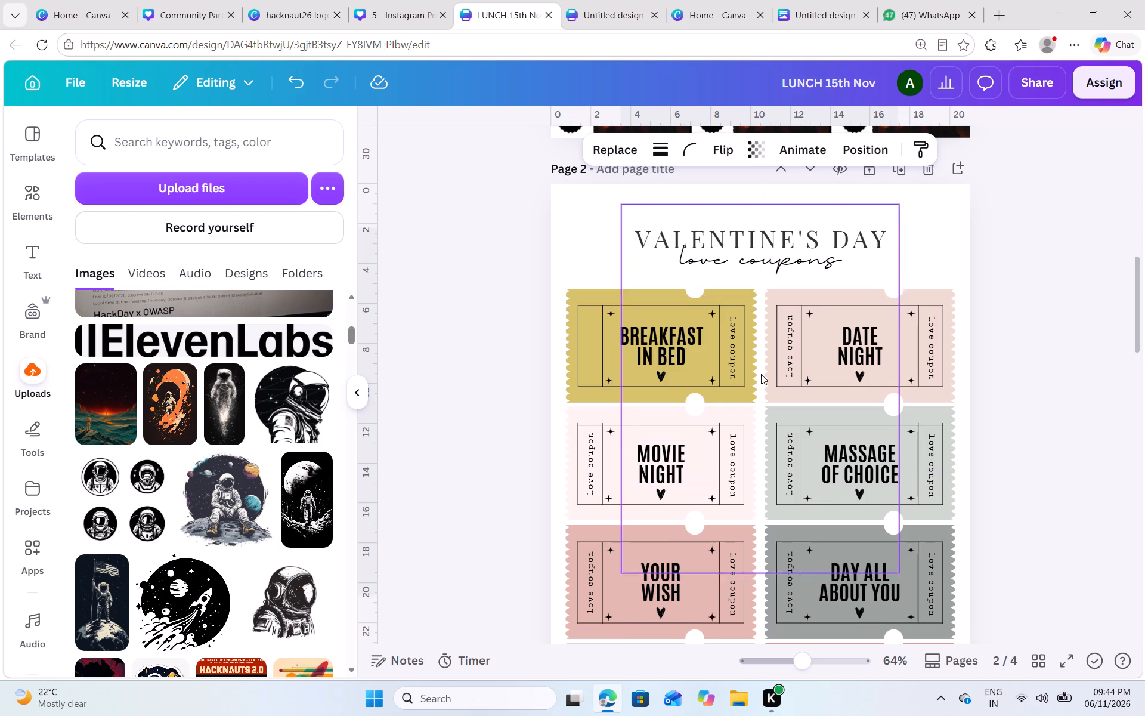
{"action": "left_click_drag", "start_coordinate": [761, 374], "coordinate": [710, 402]}
Examine the stacking order of page 2's elements in the full layer list.
{"action": "left_click", "coordinate": [851, 148]}
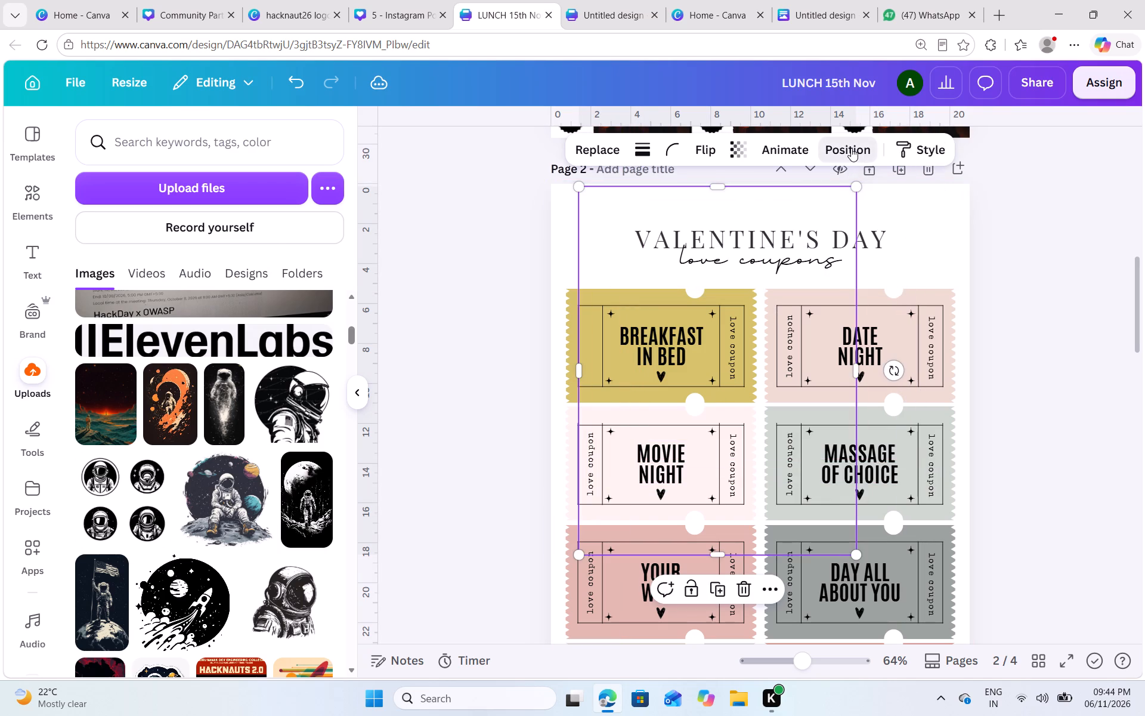
{"action": "left_click", "coordinate": [298, 162]}
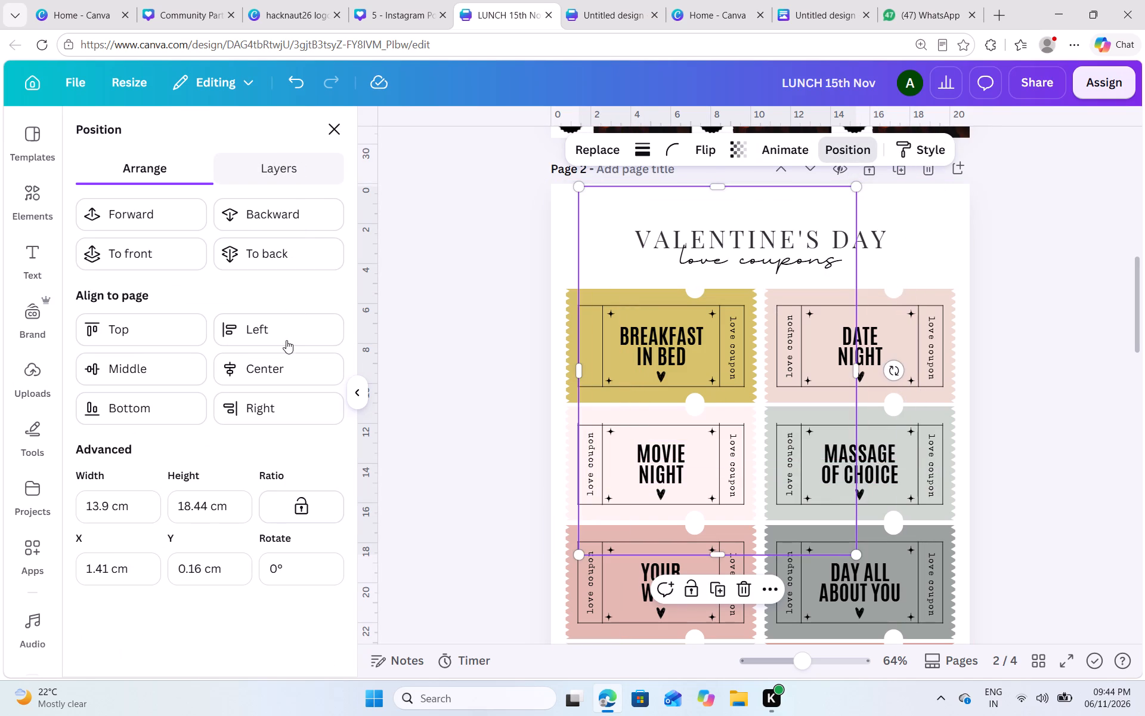
{"action": "scroll", "coordinate": [243, 495], "scroll_direction": "down", "scroll_amount": 15}
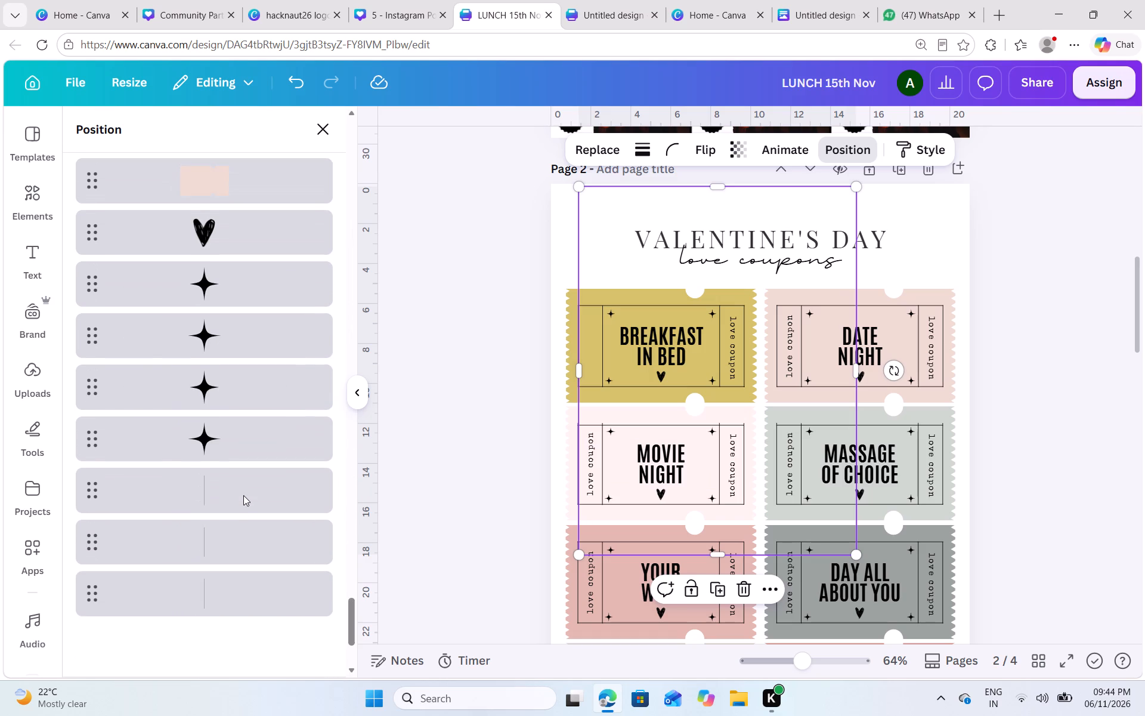
{"action": "scroll", "coordinate": [243, 495], "scroll_direction": "down", "scroll_amount": 1}
{"action": "scroll", "coordinate": [255, 294], "scroll_direction": "up", "scroll_amount": 4}
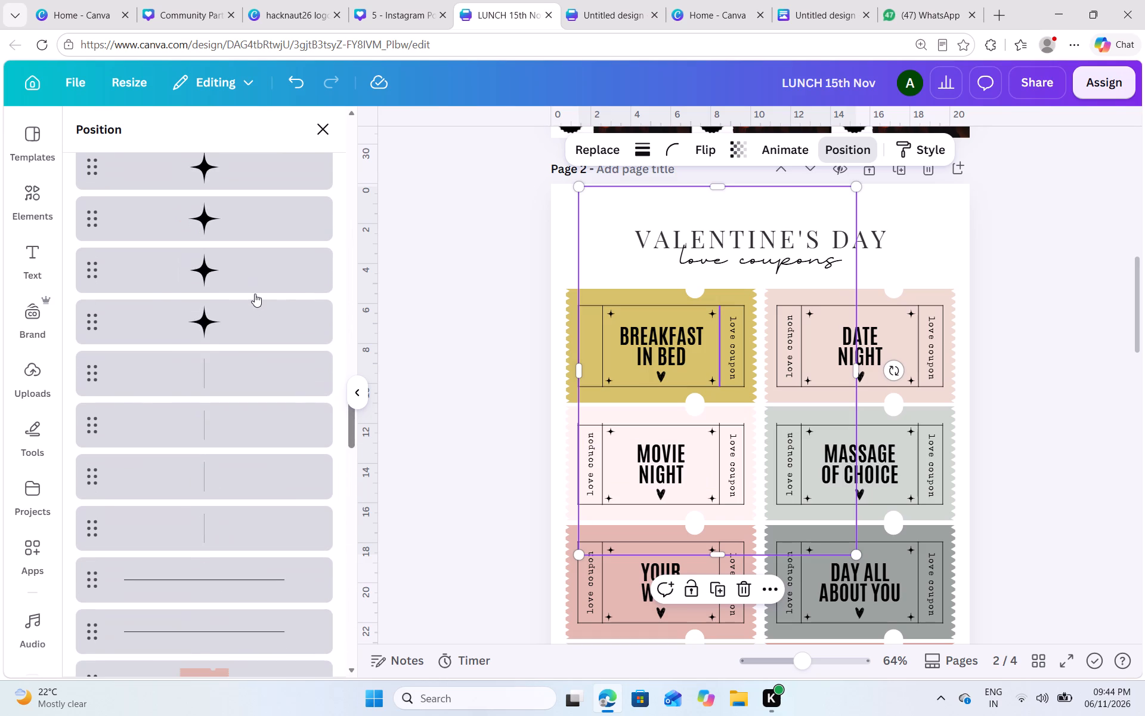
{"action": "scroll", "coordinate": [255, 294], "scroll_direction": "up", "scroll_amount": 6}
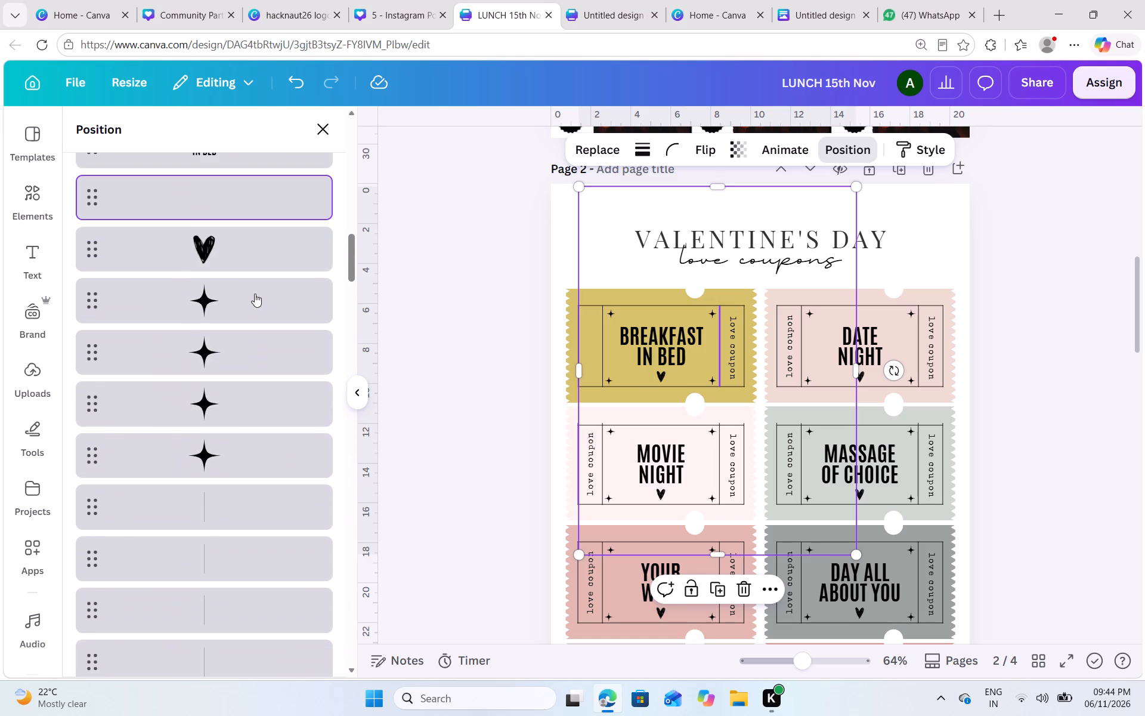
{"action": "scroll", "coordinate": [255, 294], "scroll_direction": "up", "scroll_amount": 3}
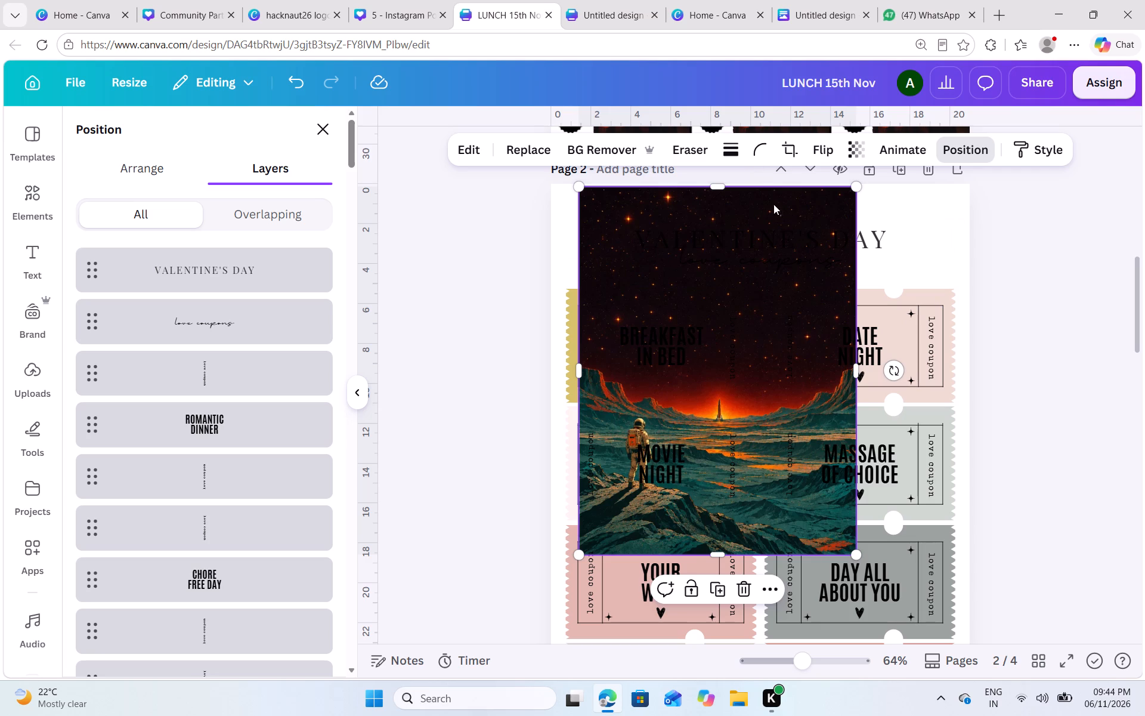
Move the astronaut landscape image over the DATE NIGHT ticket and up past the page's top edge.
{"action": "left_click_drag", "start_coordinate": [770, 201], "coordinate": [926, 192]}
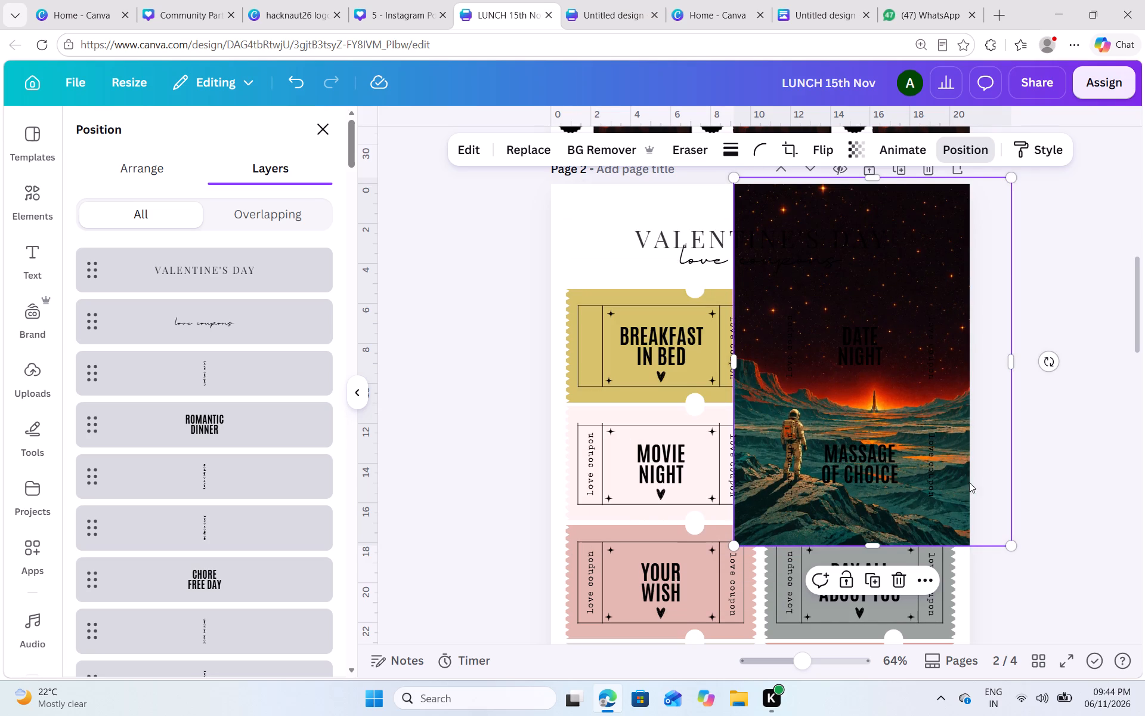
{"action": "left_click_drag", "start_coordinate": [978, 475], "coordinate": [954, 375]}
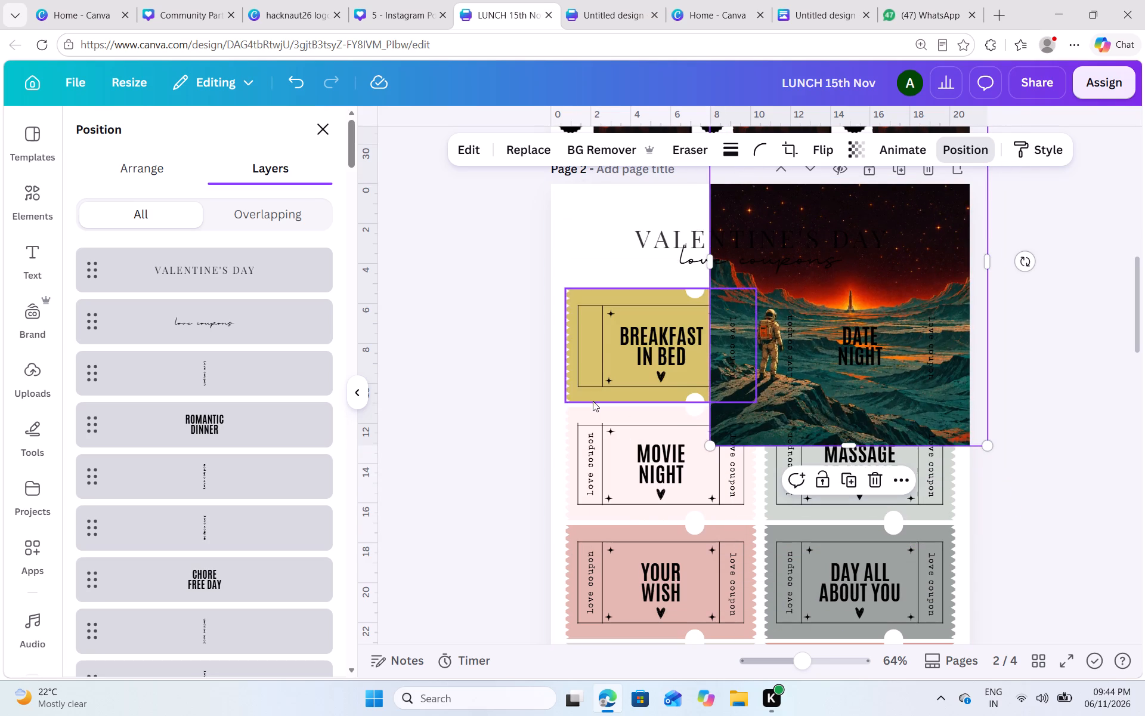
Try dark red and vivid orange on the BREAKFAST IN BED ticket background, settling on brown from the astronaut image's photo colours.
{"action": "left_click", "coordinate": [592, 399]}
{"action": "left_click", "coordinate": [572, 396]}
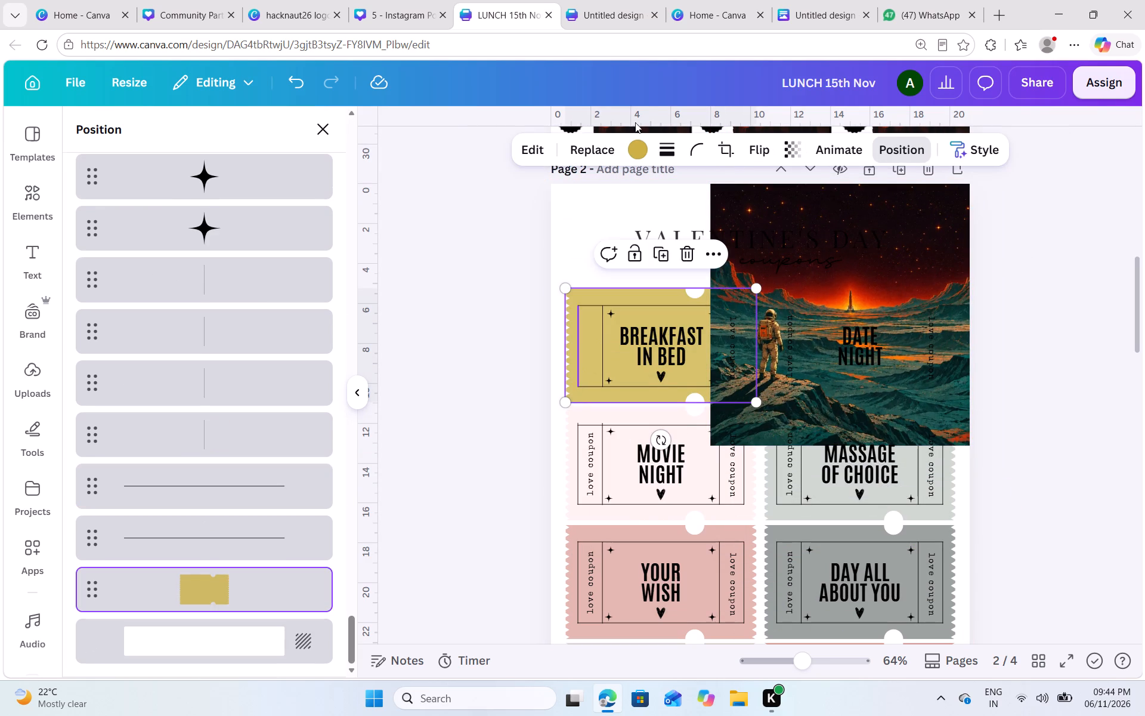
{"action": "left_click", "coordinate": [637, 147]}
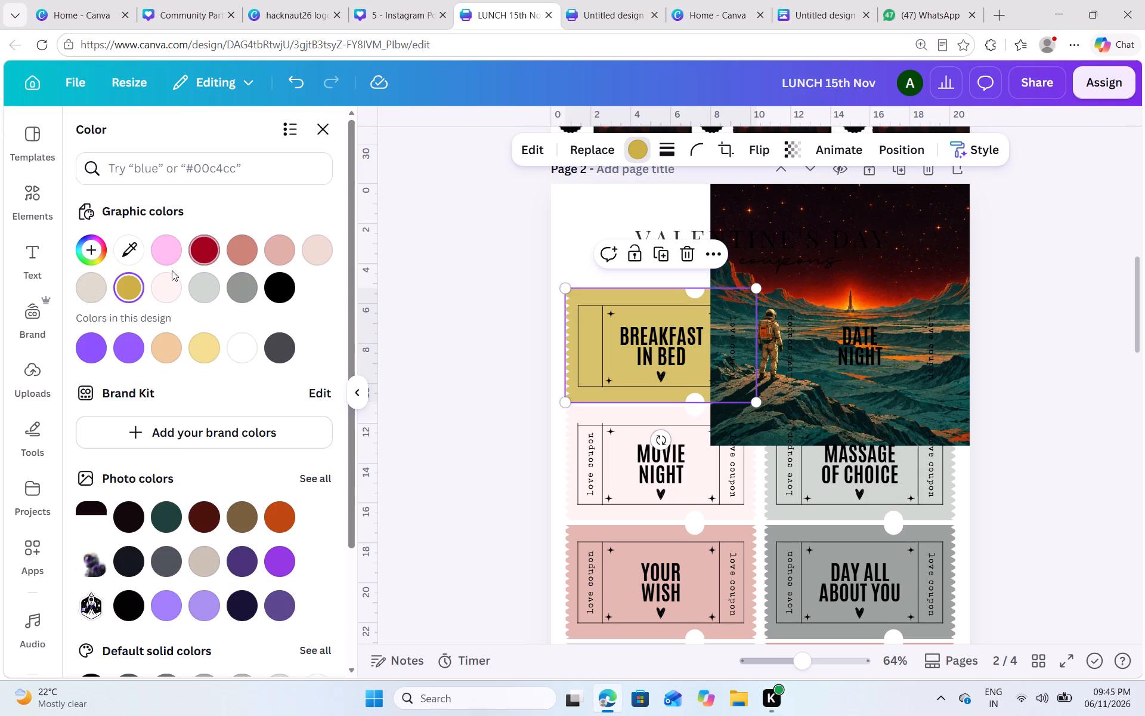
{"action": "left_click", "coordinate": [203, 517]}
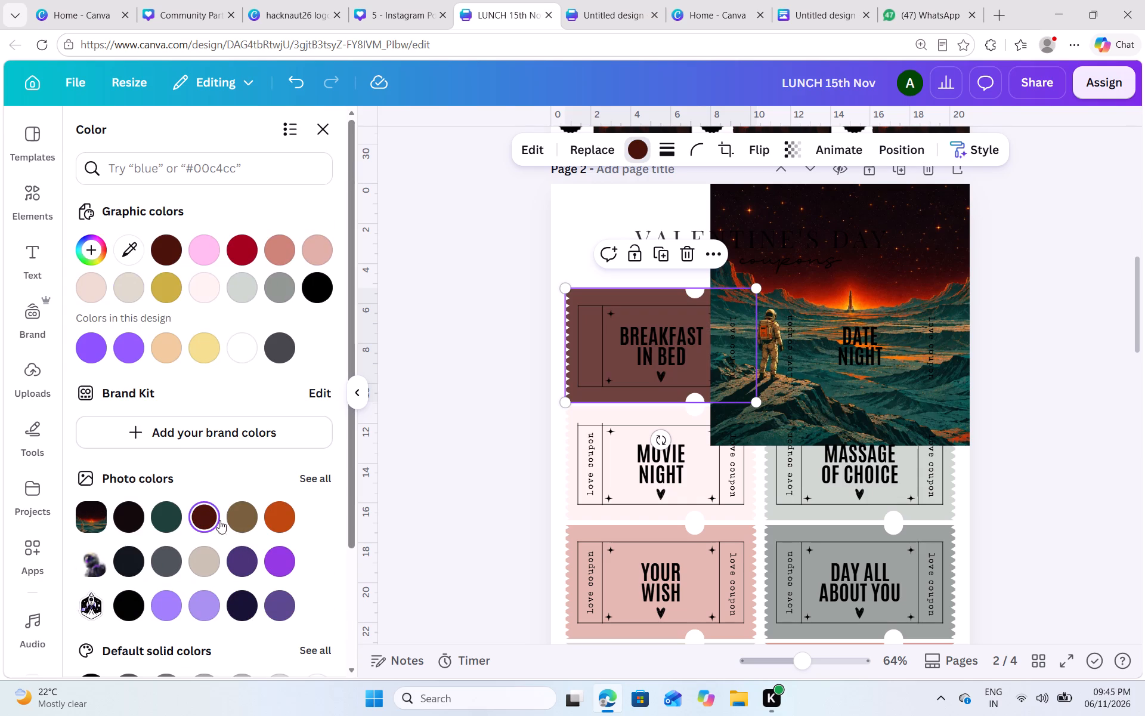
{"action": "left_click", "coordinate": [249, 523]}
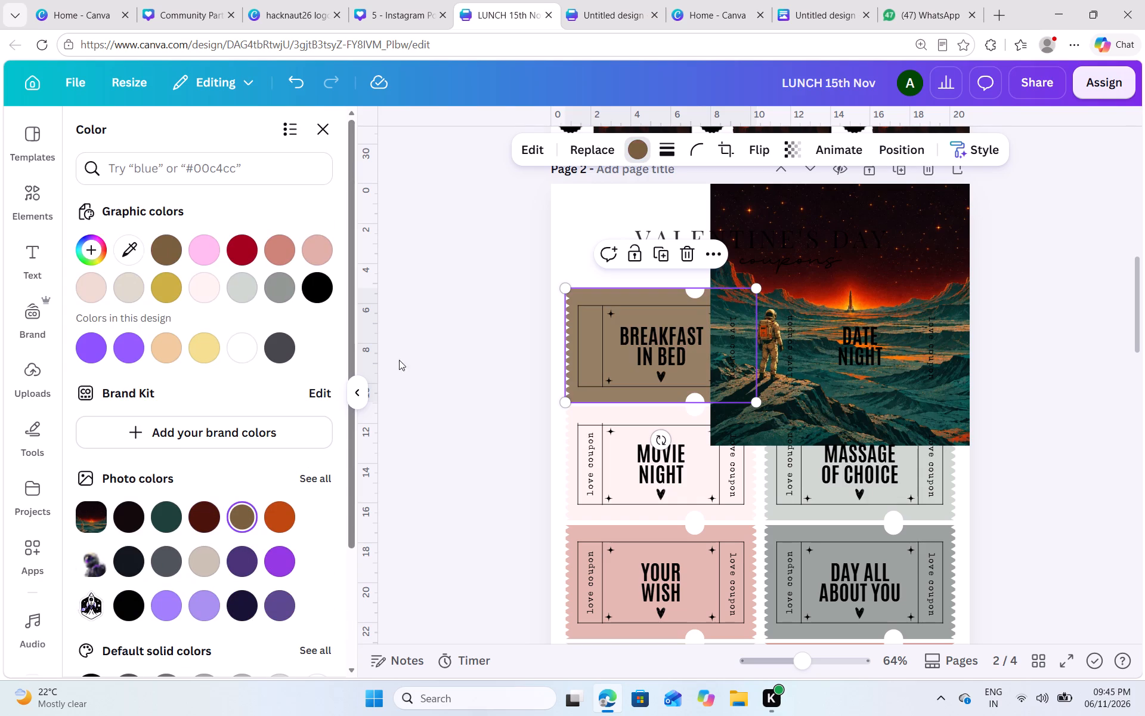
{"action": "left_click", "coordinate": [277, 512]}
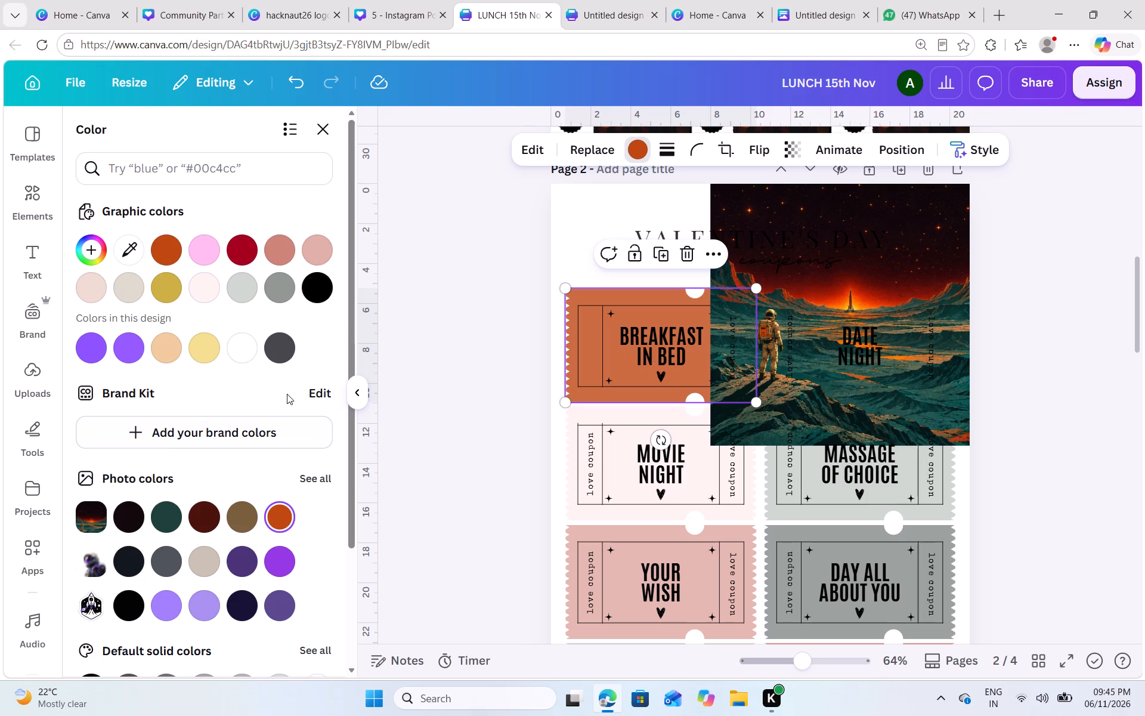
{"action": "left_click", "coordinate": [242, 526]}
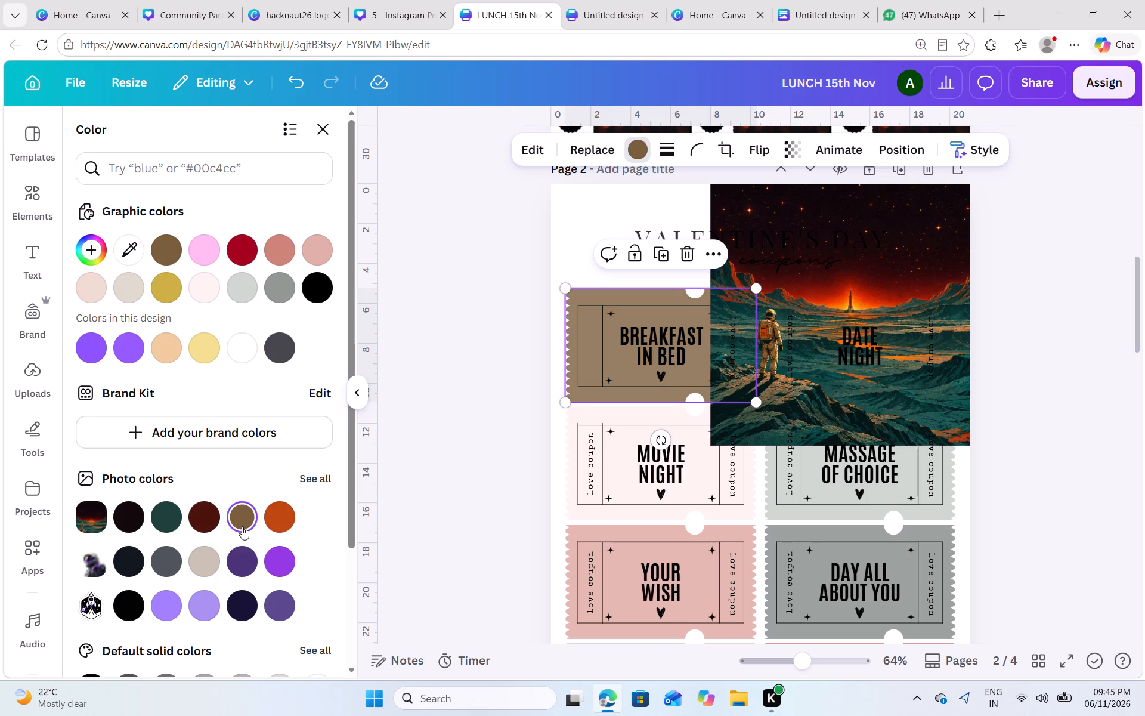
{"action": "left_click", "coordinate": [207, 524]}
{"action": "left_click", "coordinate": [235, 520]}
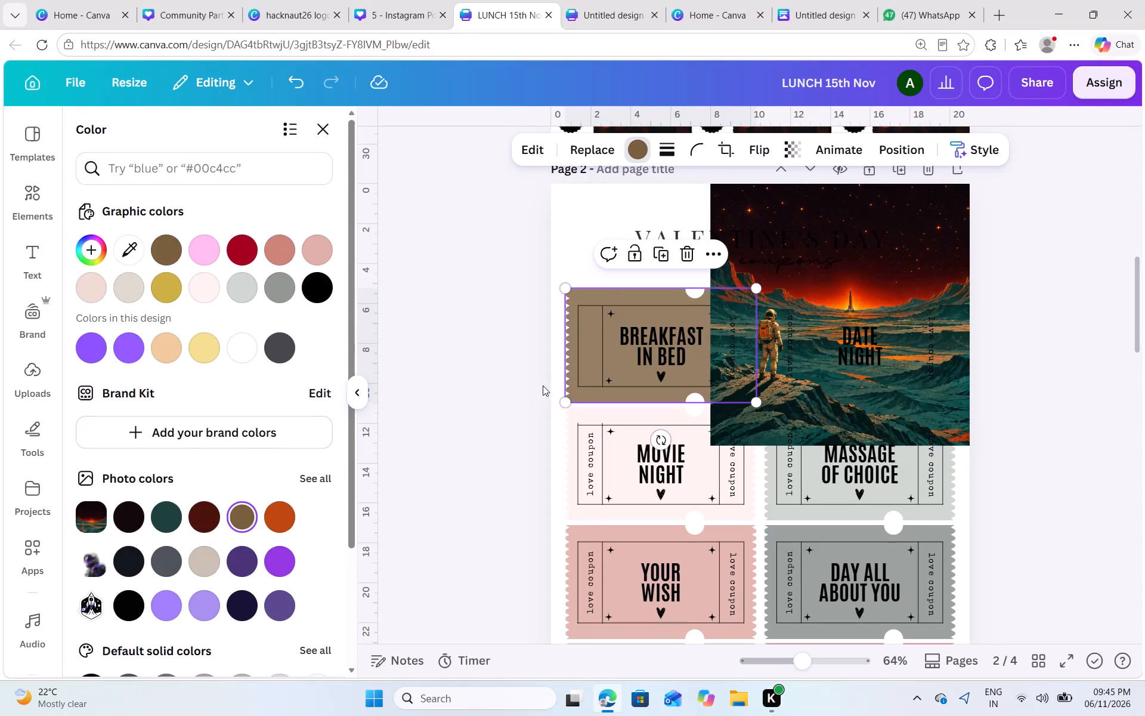
Shift the astronaut landscape image past page 2's upper-right corner, clear of the BREAKFAST IN BED ticket and still over DATE NIGHT.
{"action": "left_click_drag", "start_coordinate": [884, 199], "coordinate": [923, 180]}
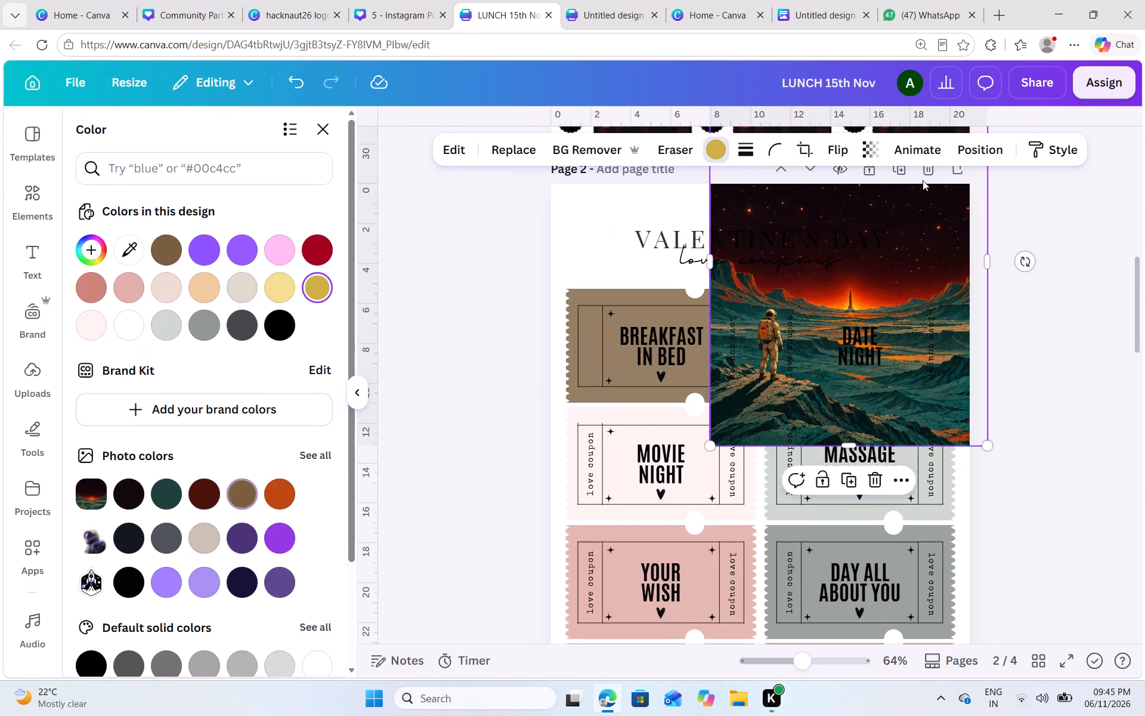
{"action": "left_click_drag", "start_coordinate": [923, 180], "coordinate": [988, 157]}
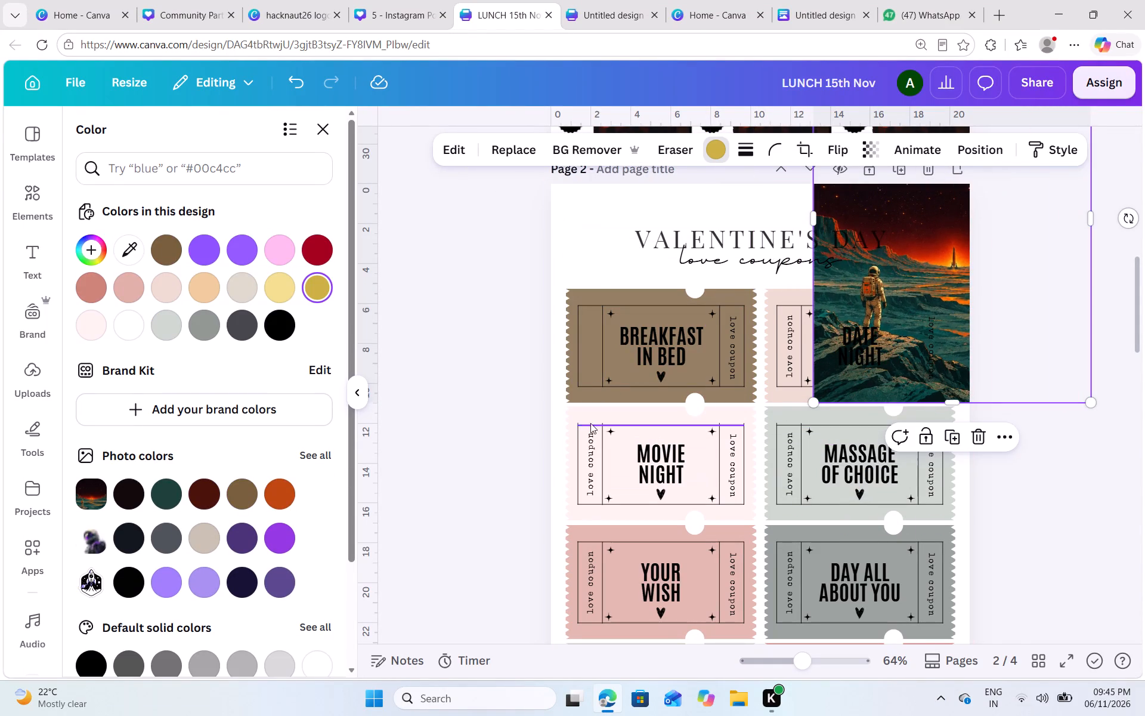
Recolour the MOVIE NIGHT ticket background with the brown sampled from the BREAKFAST IN BED ticket and copy its hex code #937F63.
{"action": "left_click", "coordinate": [572, 413]}
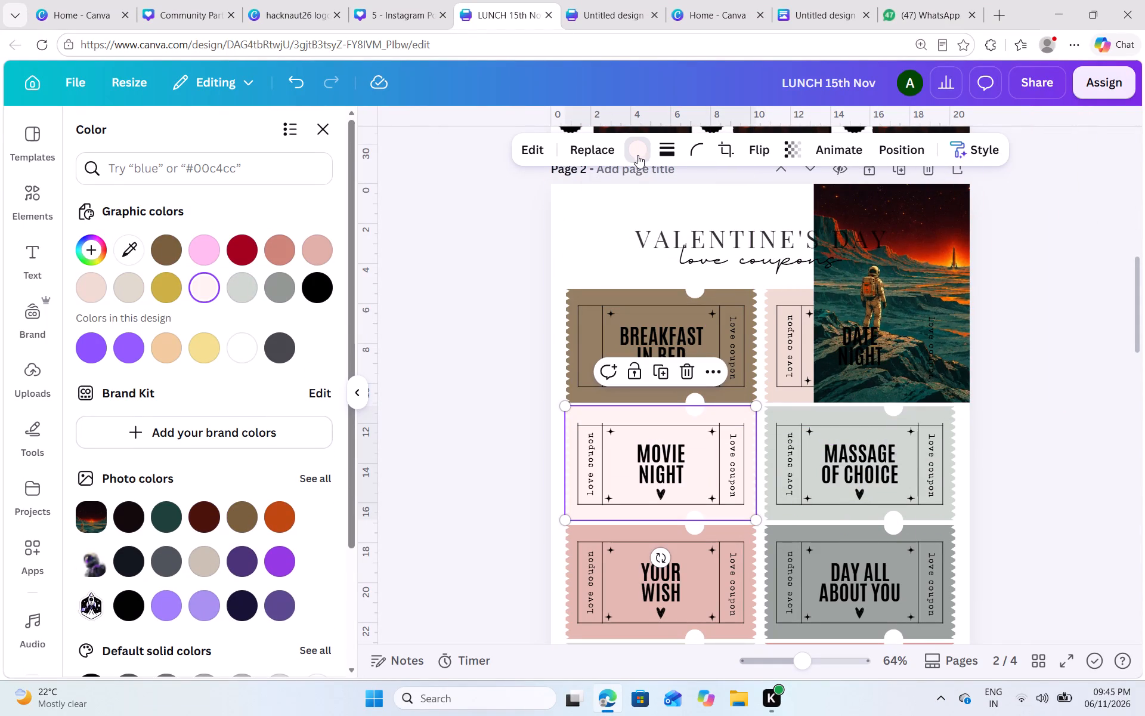
{"action": "left_click", "coordinate": [636, 153]}
{"action": "left_click", "coordinate": [639, 152]}
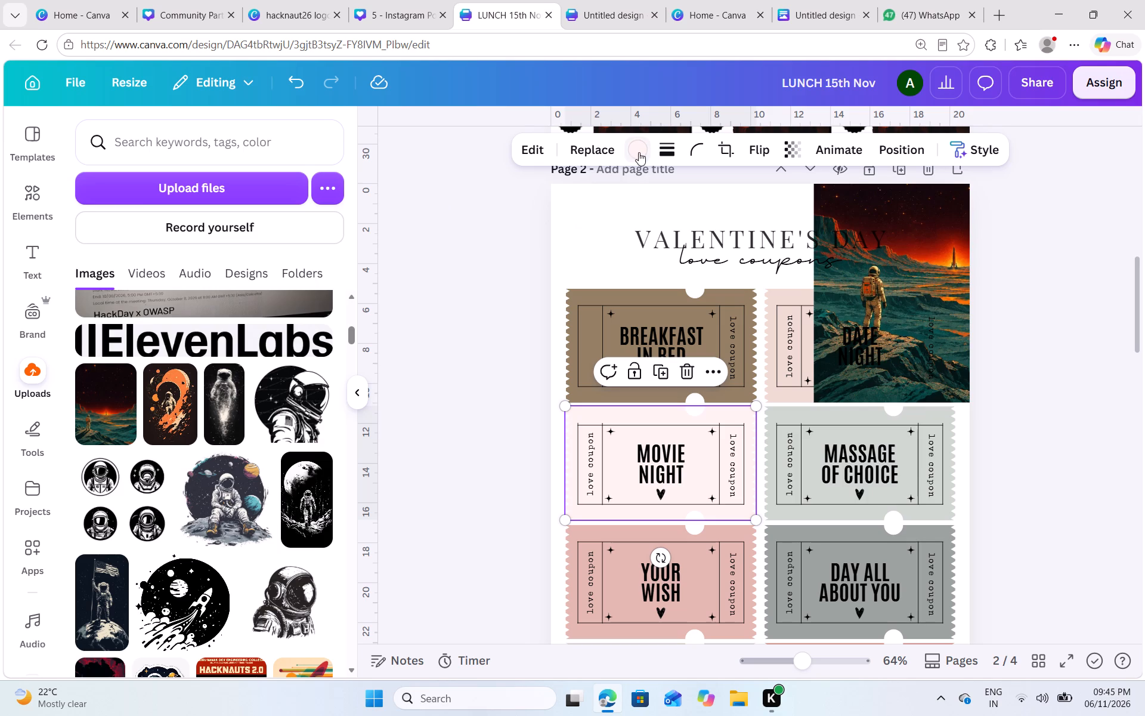
{"action": "left_click", "coordinate": [242, 520]}
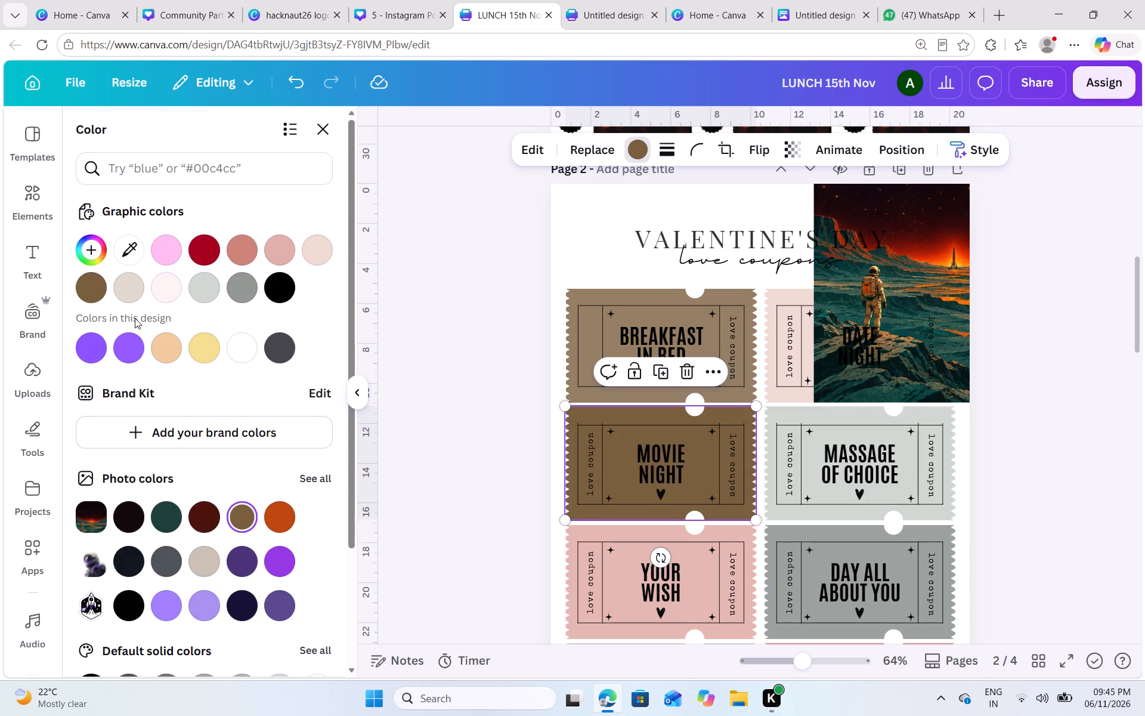
{"action": "left_click", "coordinate": [95, 291]}
{"action": "left_click", "coordinate": [122, 282]}
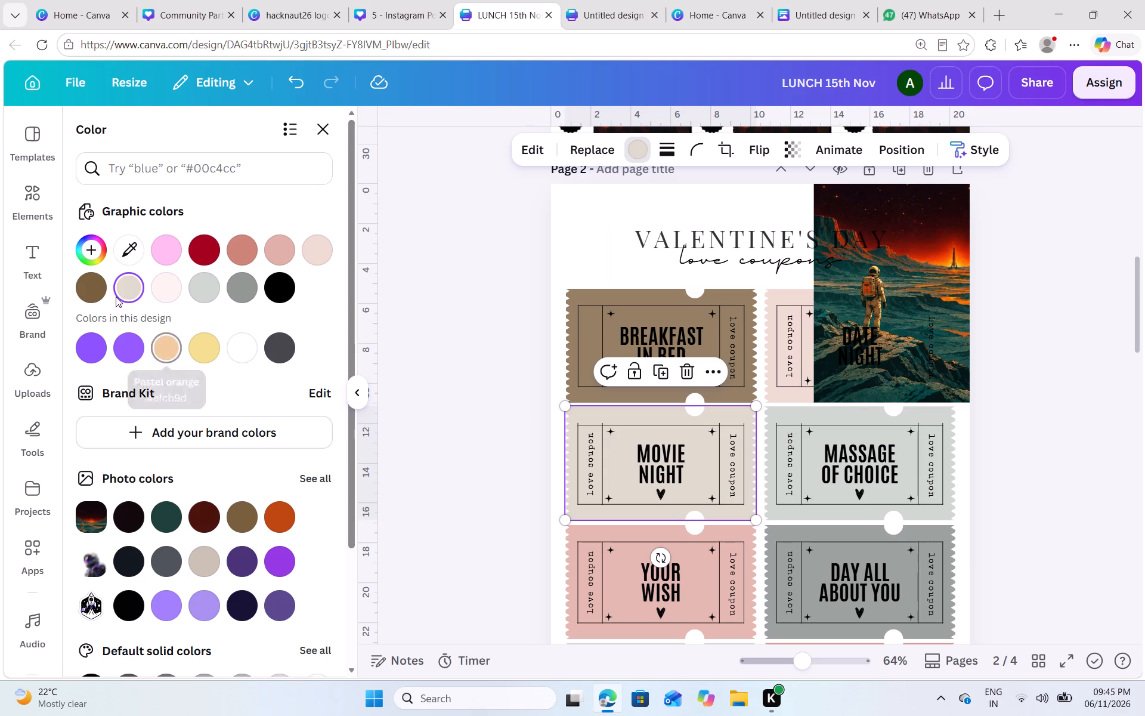
{"action": "left_click", "coordinate": [126, 252]}
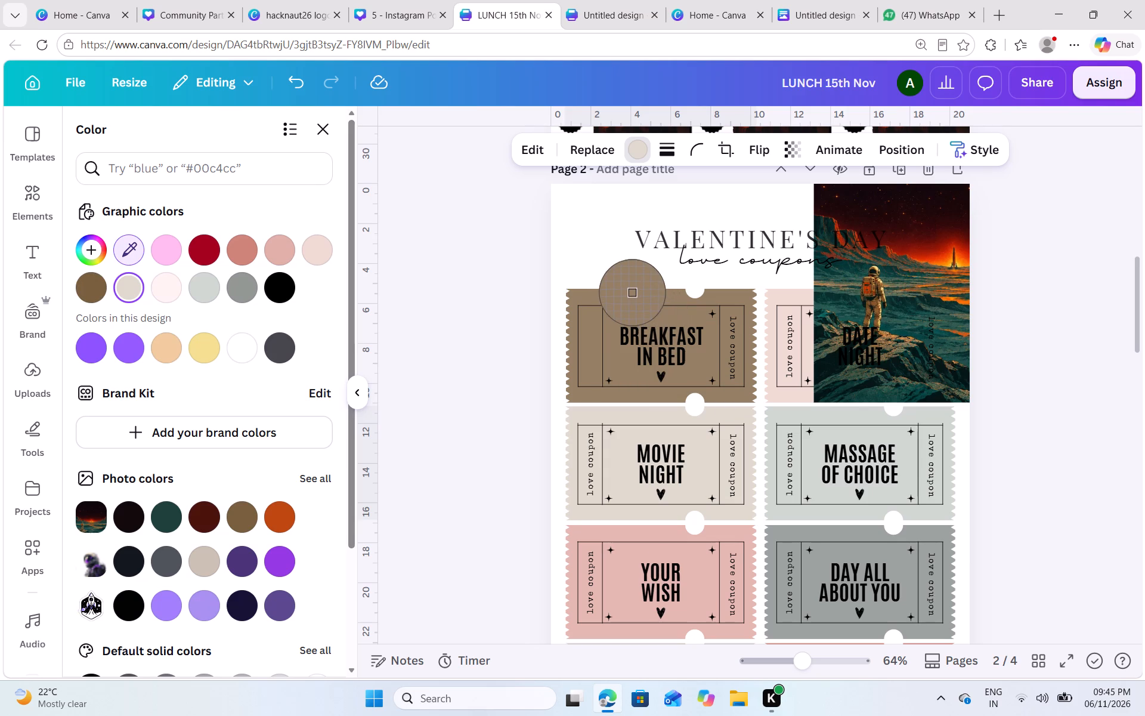
{"action": "left_click", "coordinate": [633, 292]}
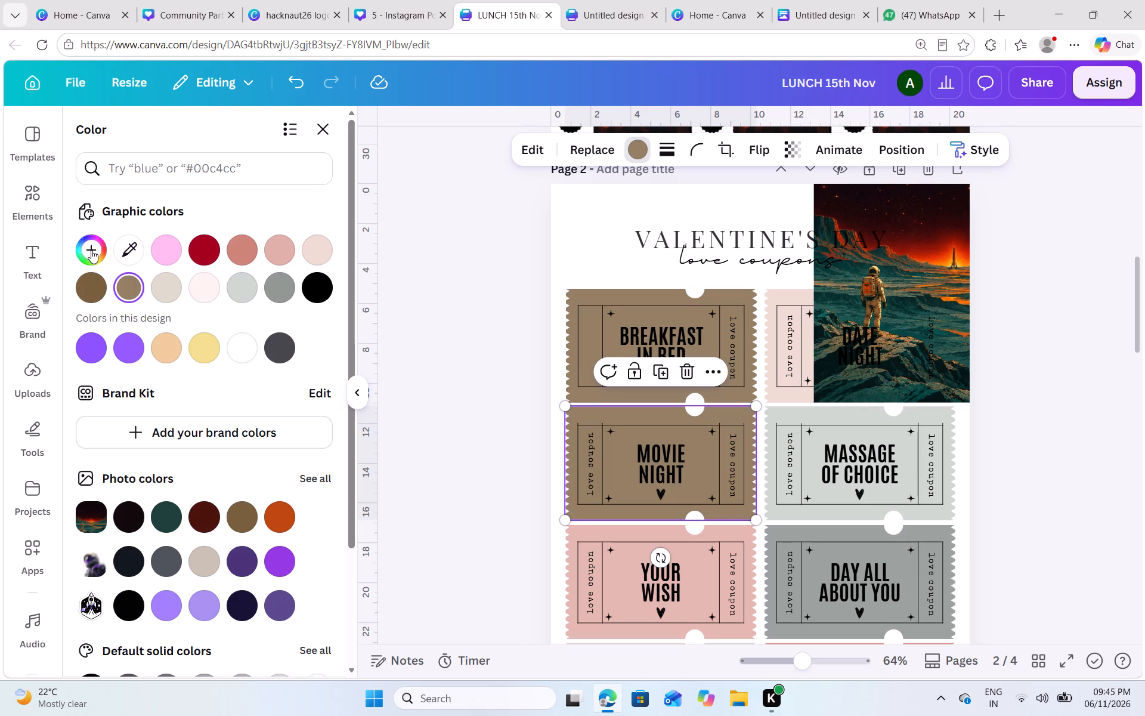
{"action": "left_click", "coordinate": [134, 291]}
{"action": "key", "text": "ctrl+c"}
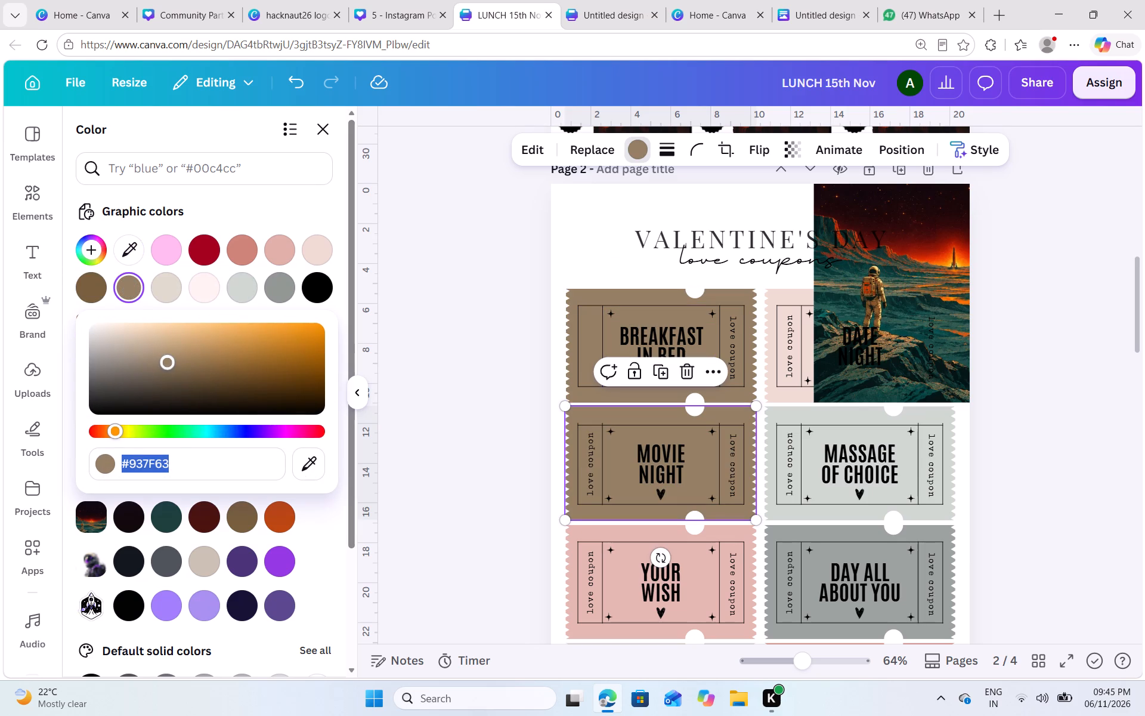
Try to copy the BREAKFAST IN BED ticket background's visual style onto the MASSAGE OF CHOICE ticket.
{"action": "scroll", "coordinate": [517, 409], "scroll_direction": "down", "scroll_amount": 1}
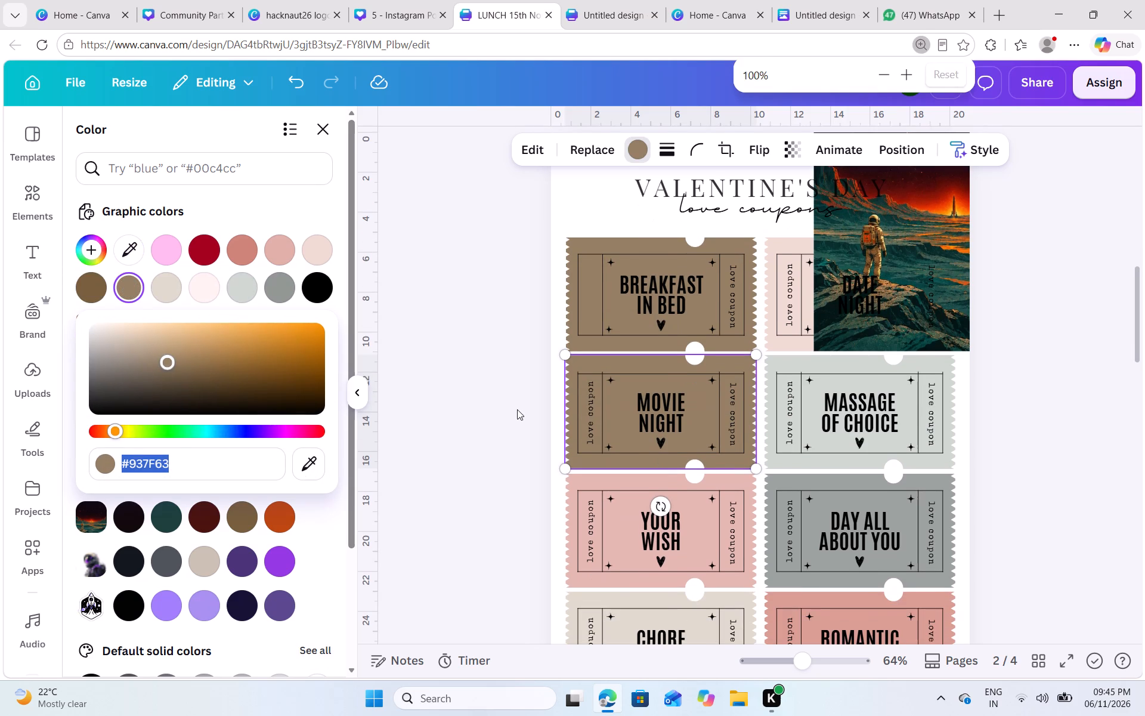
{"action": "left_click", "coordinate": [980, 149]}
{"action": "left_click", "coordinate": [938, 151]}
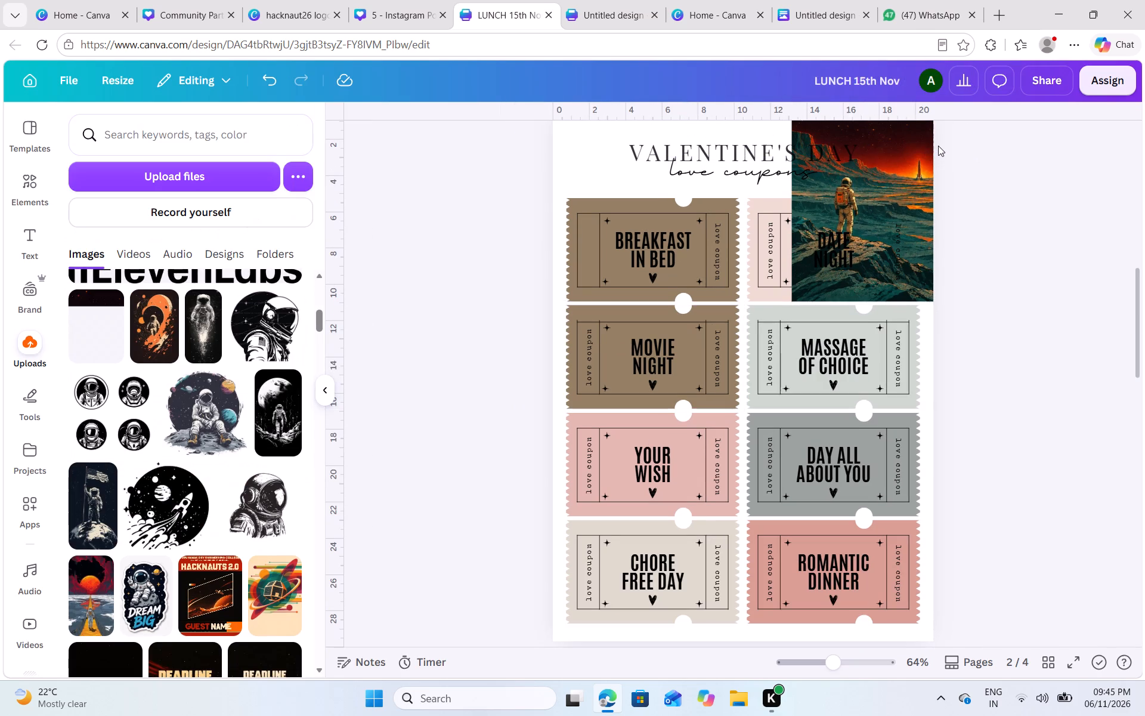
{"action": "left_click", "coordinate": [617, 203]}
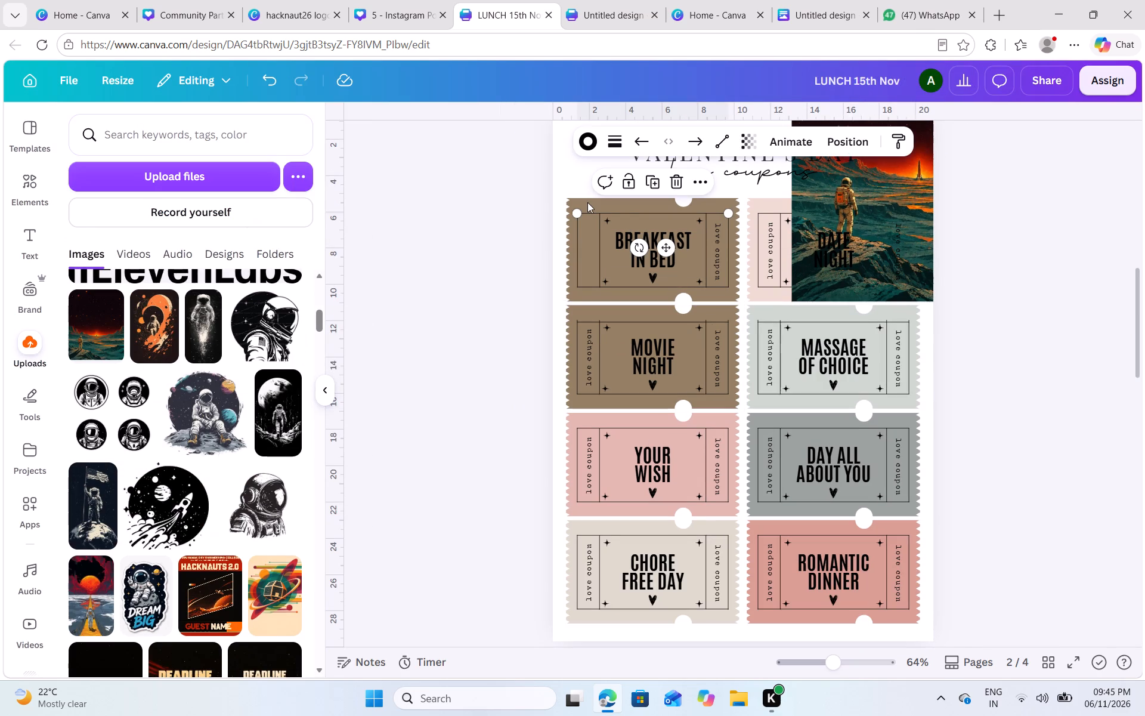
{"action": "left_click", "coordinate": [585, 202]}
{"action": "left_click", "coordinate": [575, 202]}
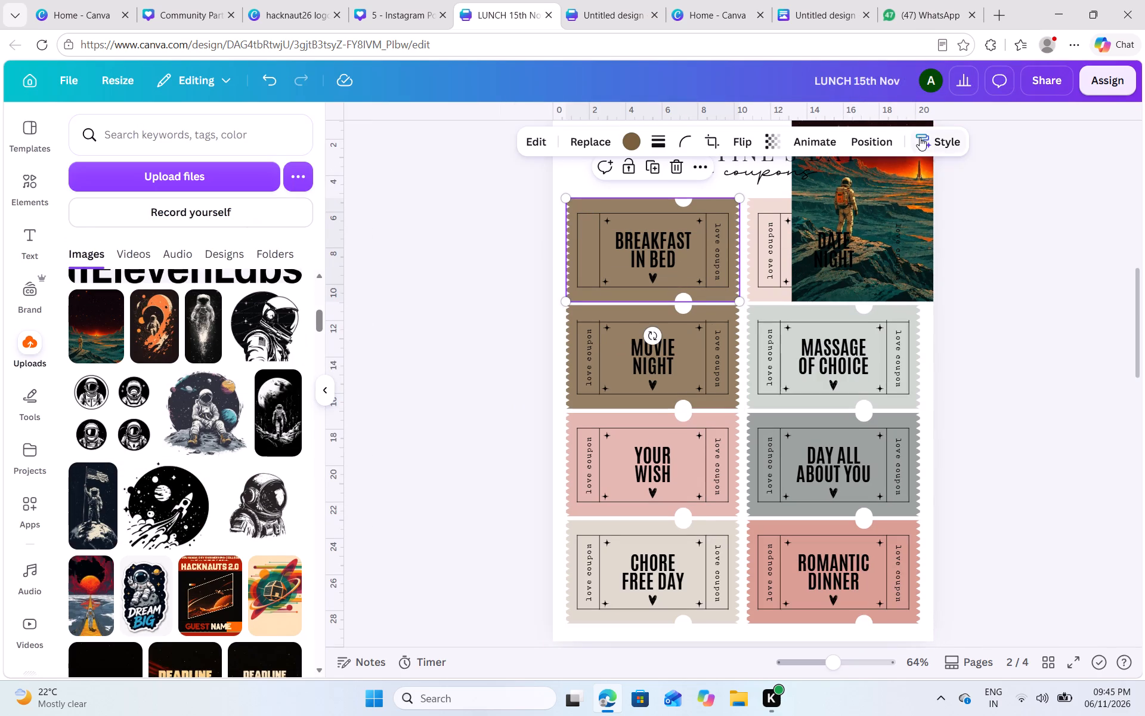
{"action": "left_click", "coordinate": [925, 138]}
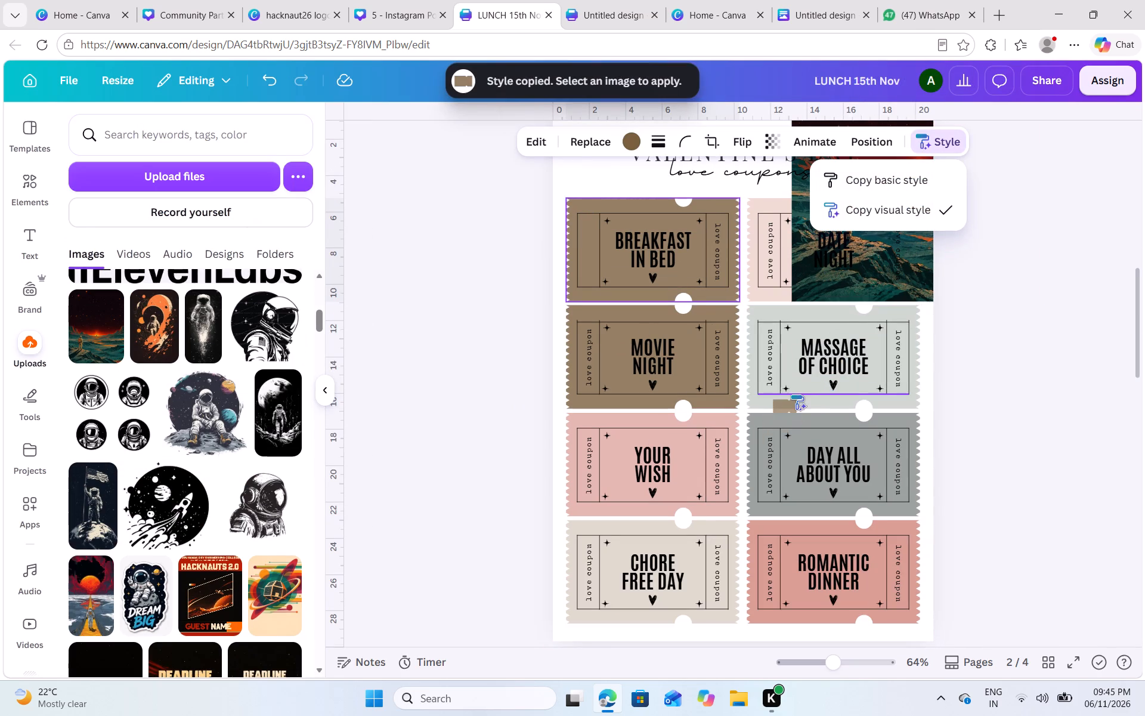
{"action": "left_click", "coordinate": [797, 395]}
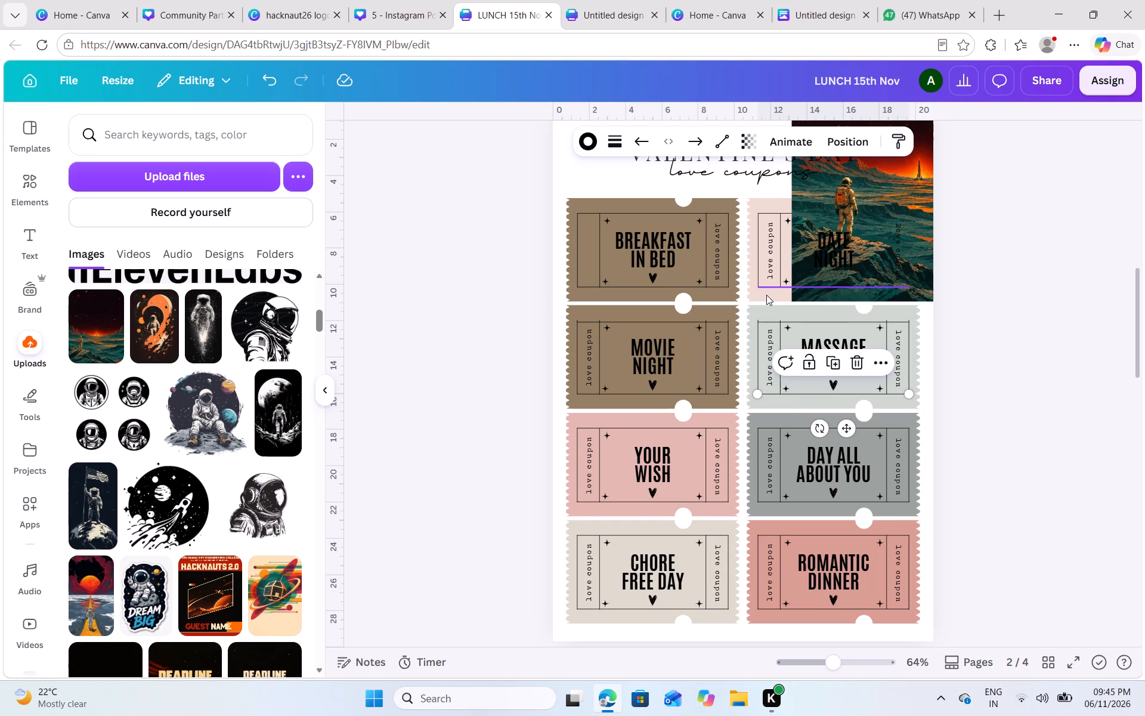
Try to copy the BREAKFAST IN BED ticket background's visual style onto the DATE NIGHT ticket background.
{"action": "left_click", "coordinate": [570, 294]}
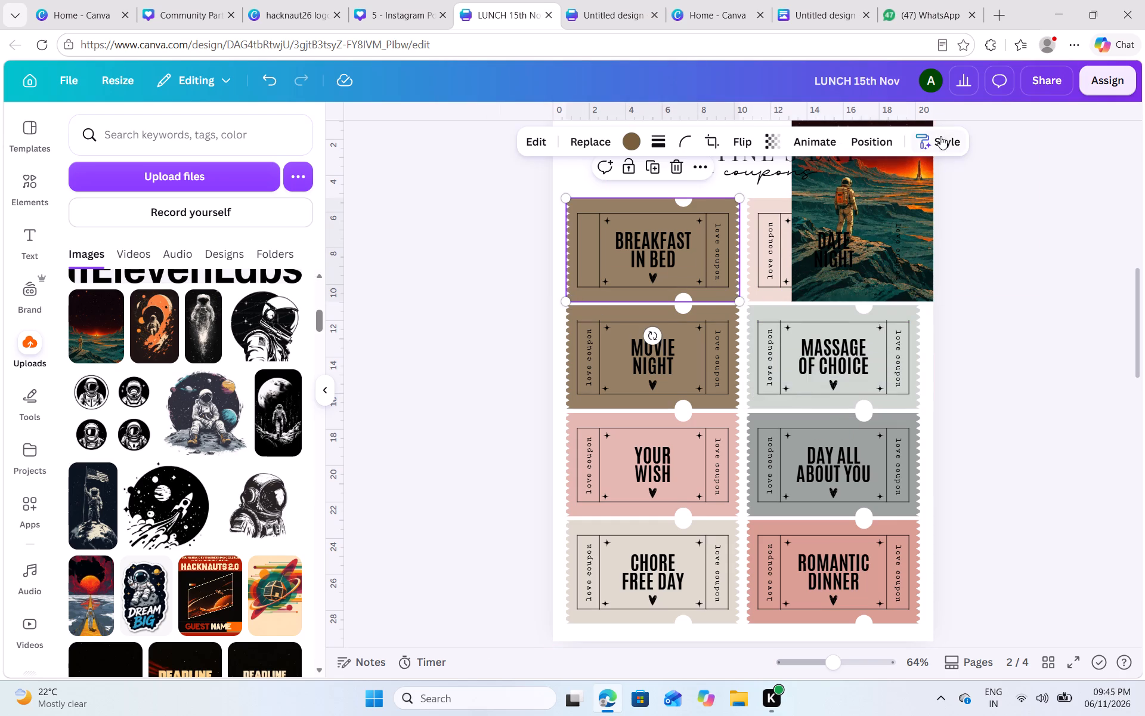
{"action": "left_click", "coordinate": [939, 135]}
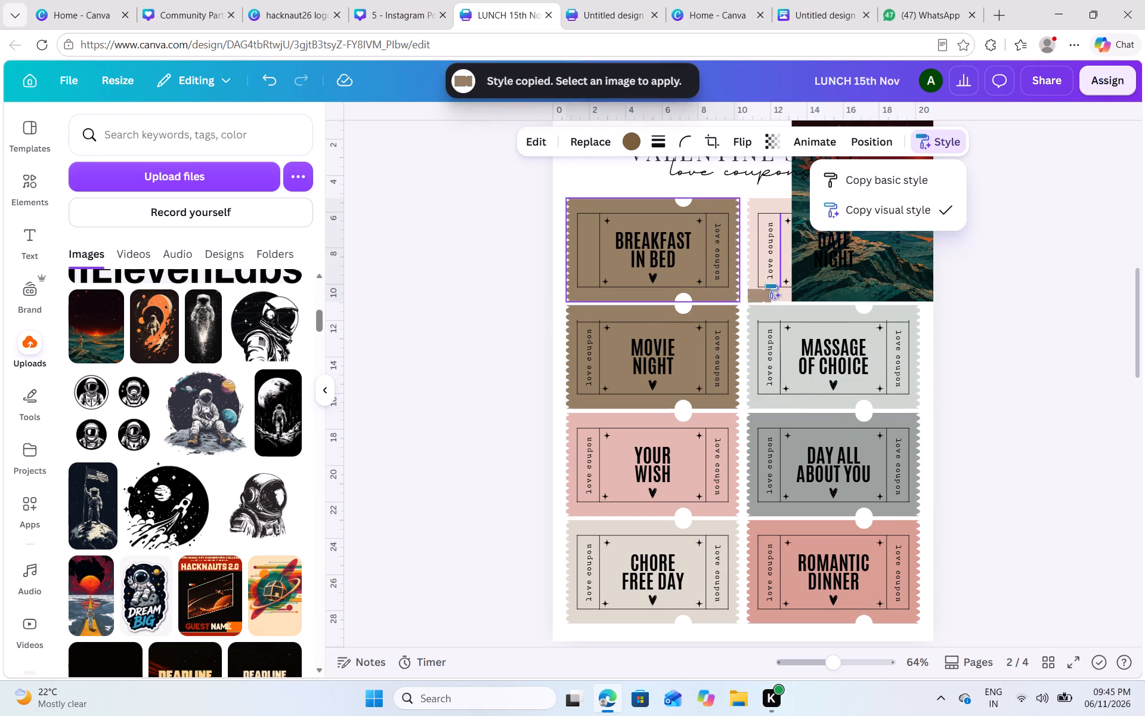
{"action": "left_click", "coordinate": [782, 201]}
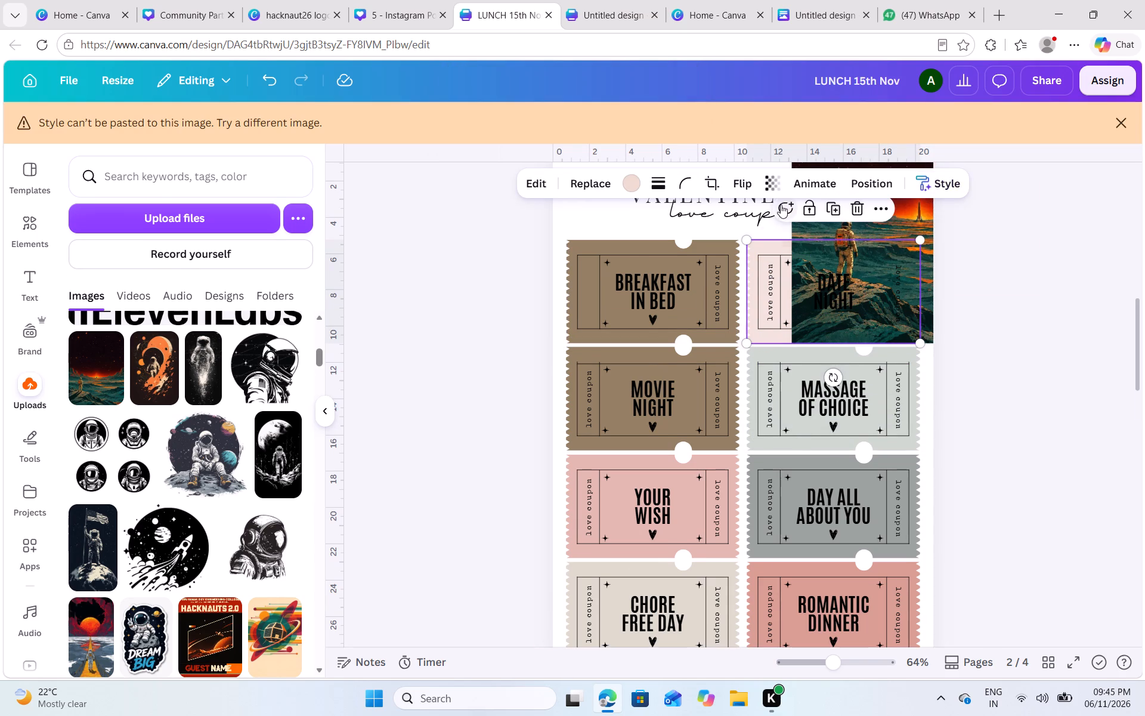
Recolour the DATE NIGHT ticket background, trying the lighter brown #937F63 and settling on the darker brown #785F3C.
{"action": "left_click", "coordinate": [635, 183]}
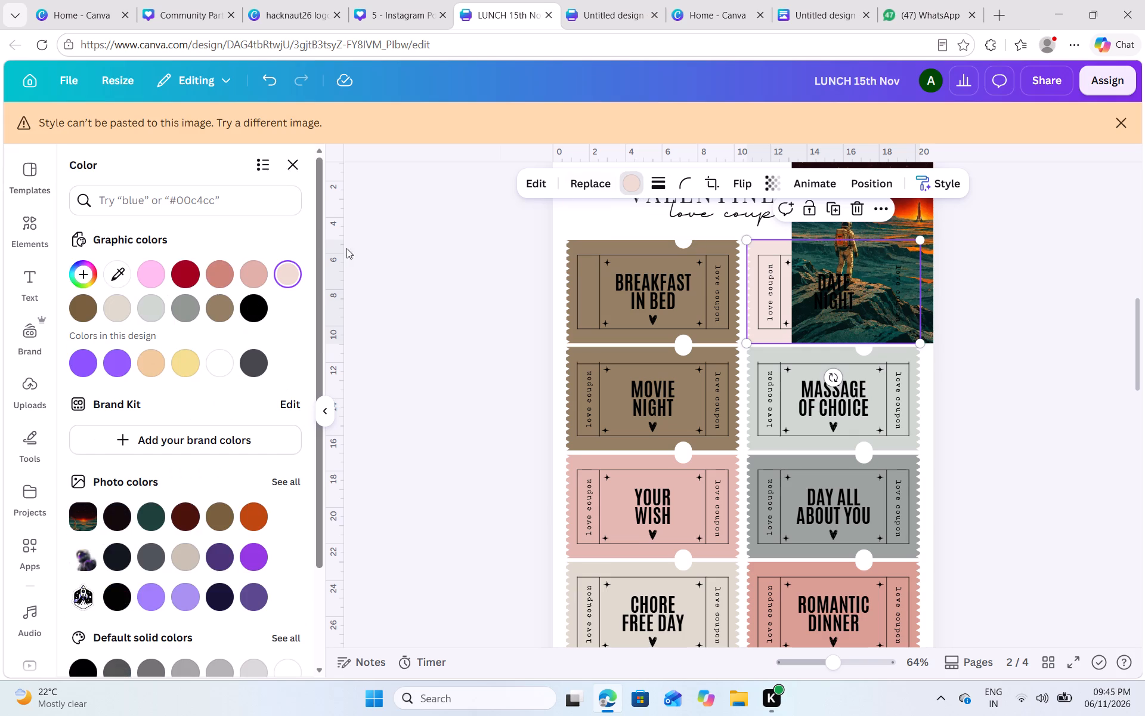
{"action": "left_click", "coordinate": [218, 316]}
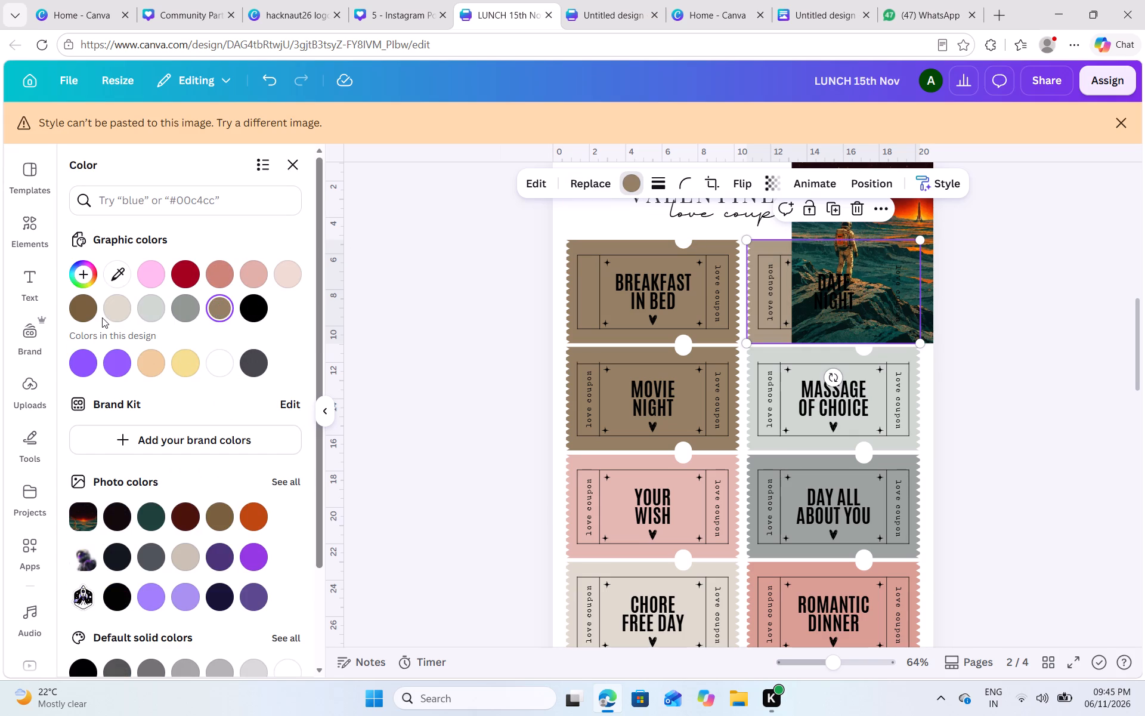
{"action": "left_click", "coordinate": [95, 316]}
{"action": "left_click", "coordinate": [92, 315]}
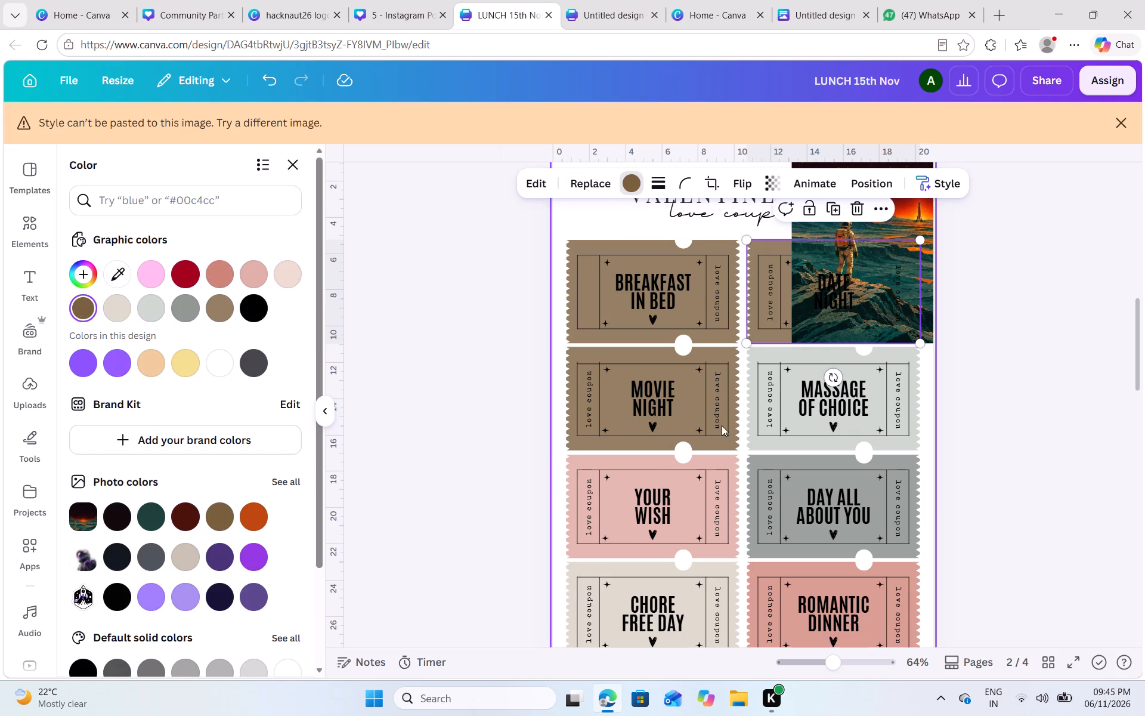
Set the MASSAGE OF CHOICE ticket background to the copied brown #937F63.
{"action": "left_click", "coordinate": [750, 443]}
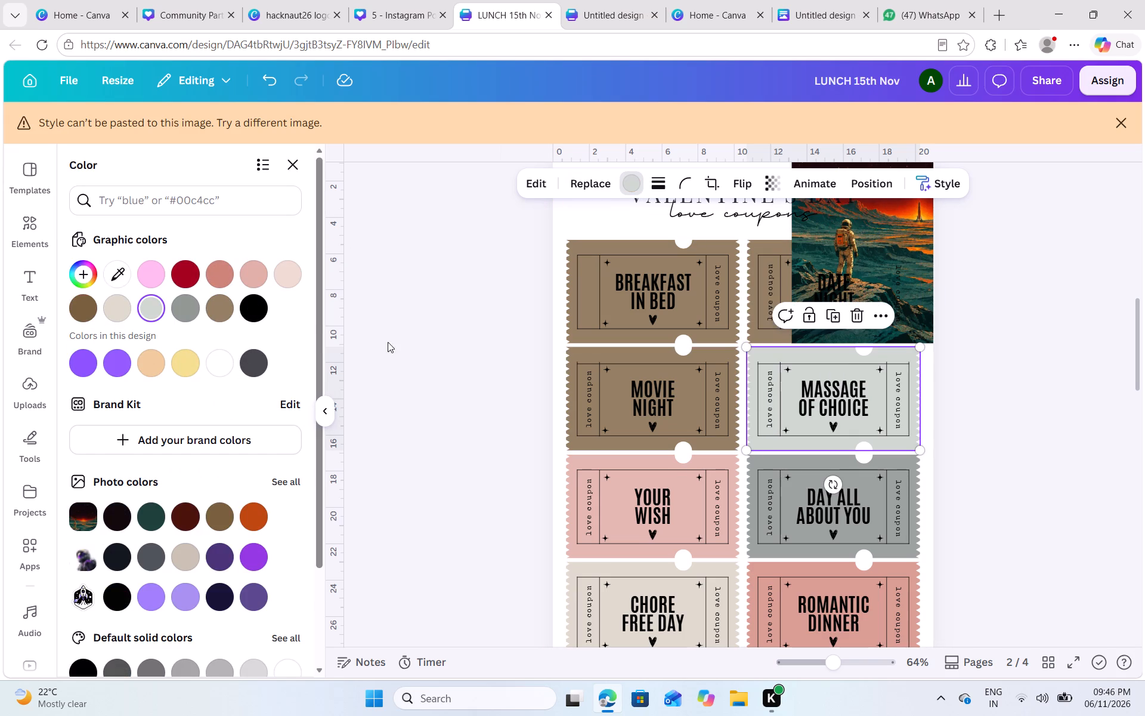
{"action": "left_click", "coordinate": [78, 308]}
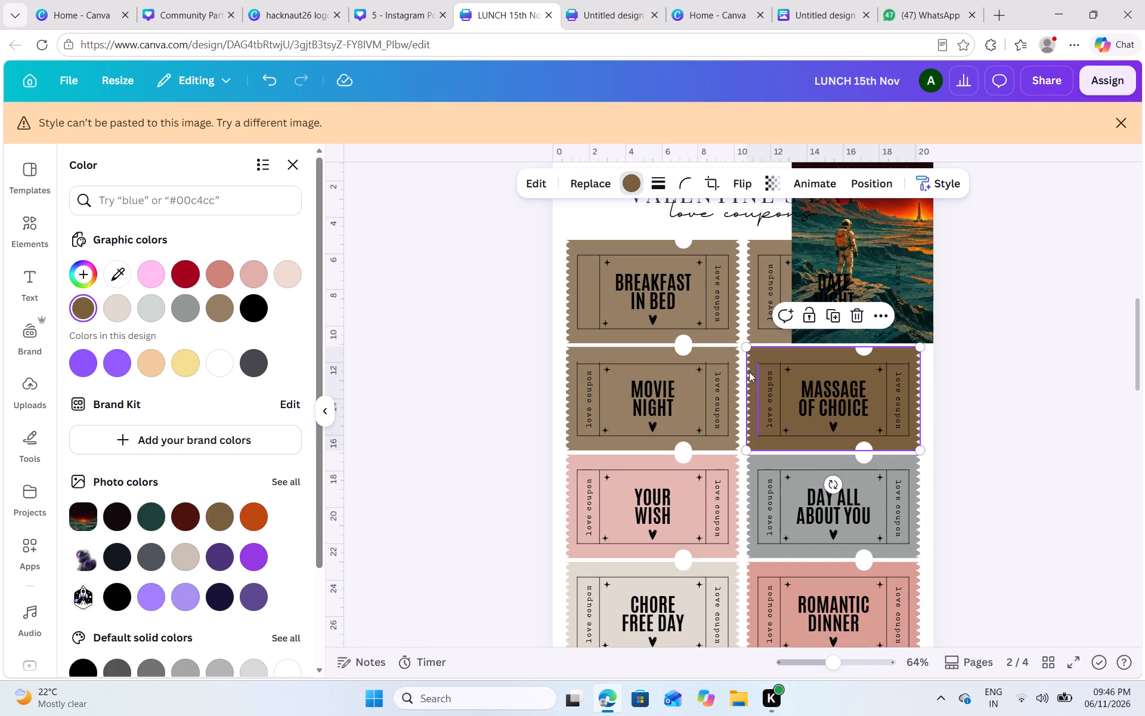
{"action": "left_click", "coordinate": [83, 306]}
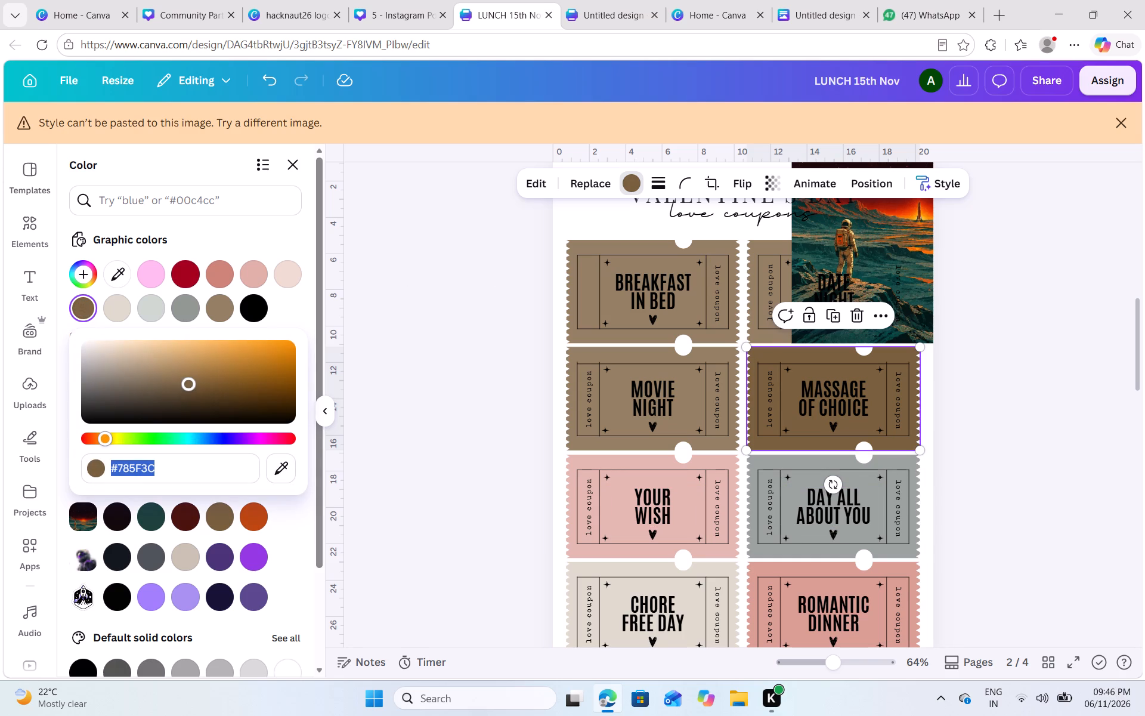
{"action": "key", "text": "ctrl+v"}
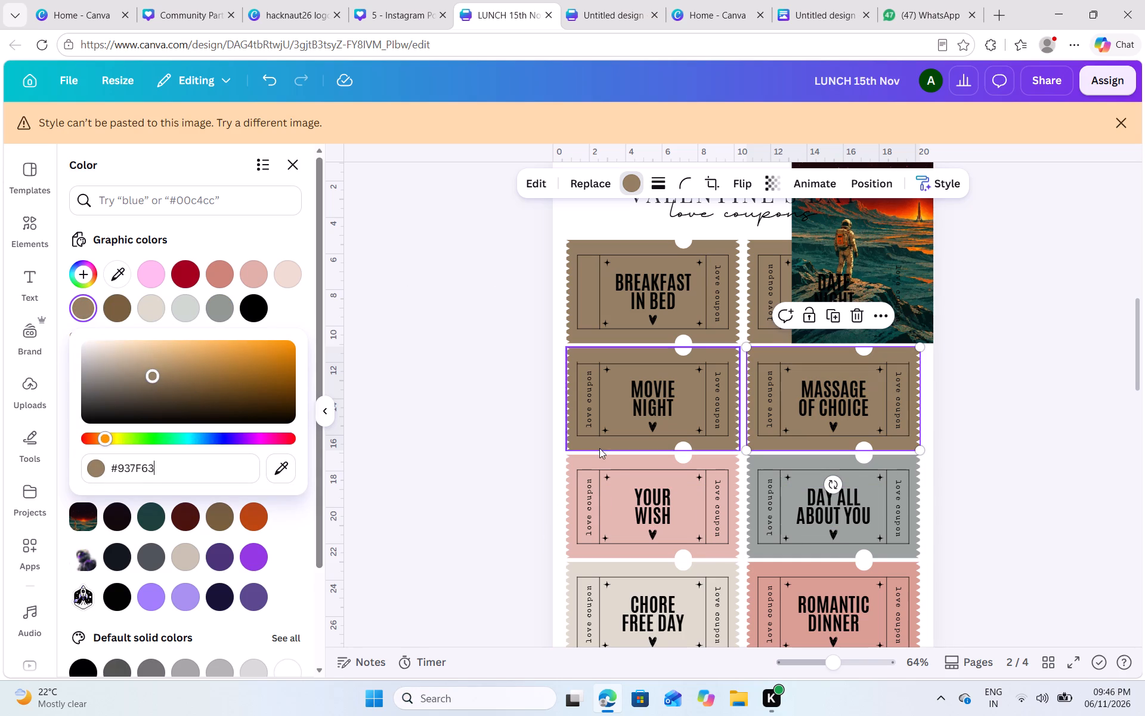
Set the YOUR WISH ticket background to the copied brown #937F63.
{"action": "left_click", "coordinate": [570, 545]}
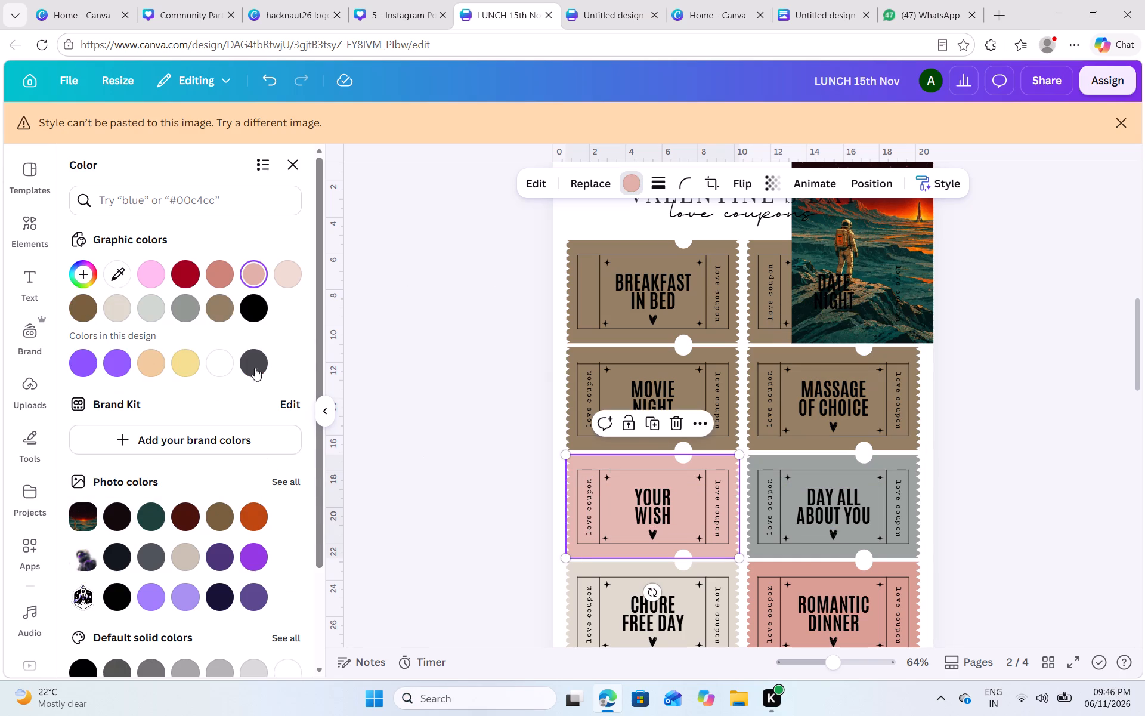
{"action": "left_click", "coordinate": [119, 309]}
{"action": "left_click", "coordinate": [116, 309]}
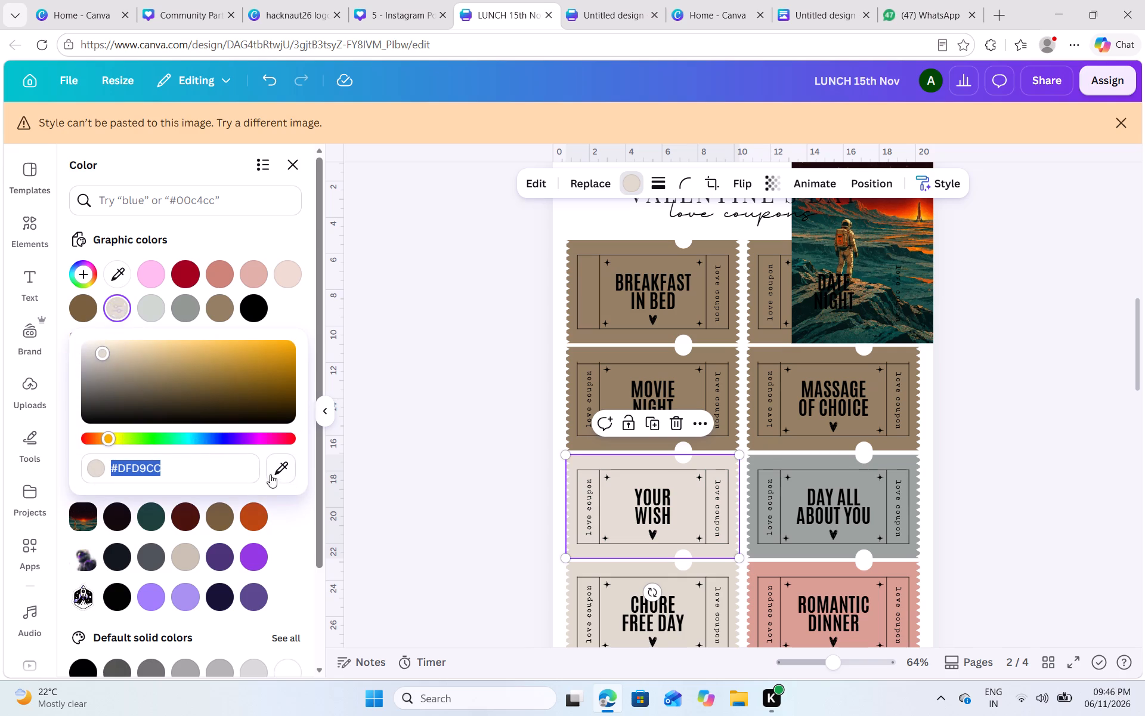
{"action": "key", "text": "ctrl+v"}
Recolour the CHORE FREE DAY ticket background on page 2 with the brown #937F63.
{"action": "scroll", "coordinate": [500, 609], "scroll_direction": "down", "scroll_amount": 1}
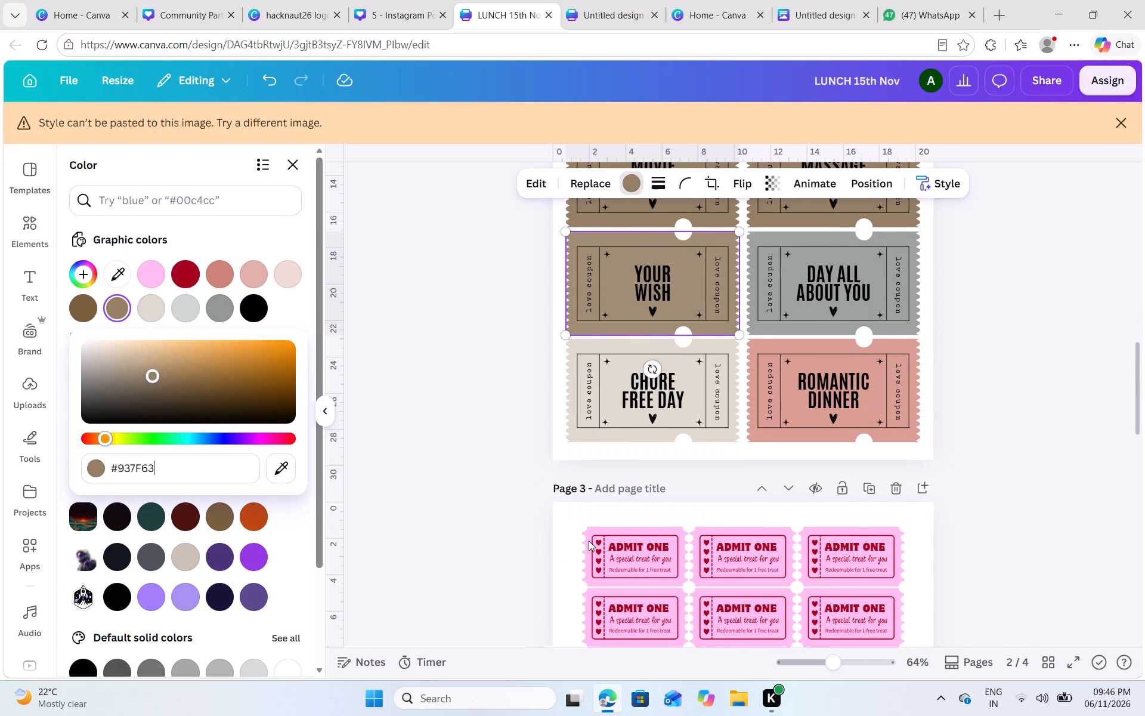
{"action": "left_click", "coordinate": [571, 439]}
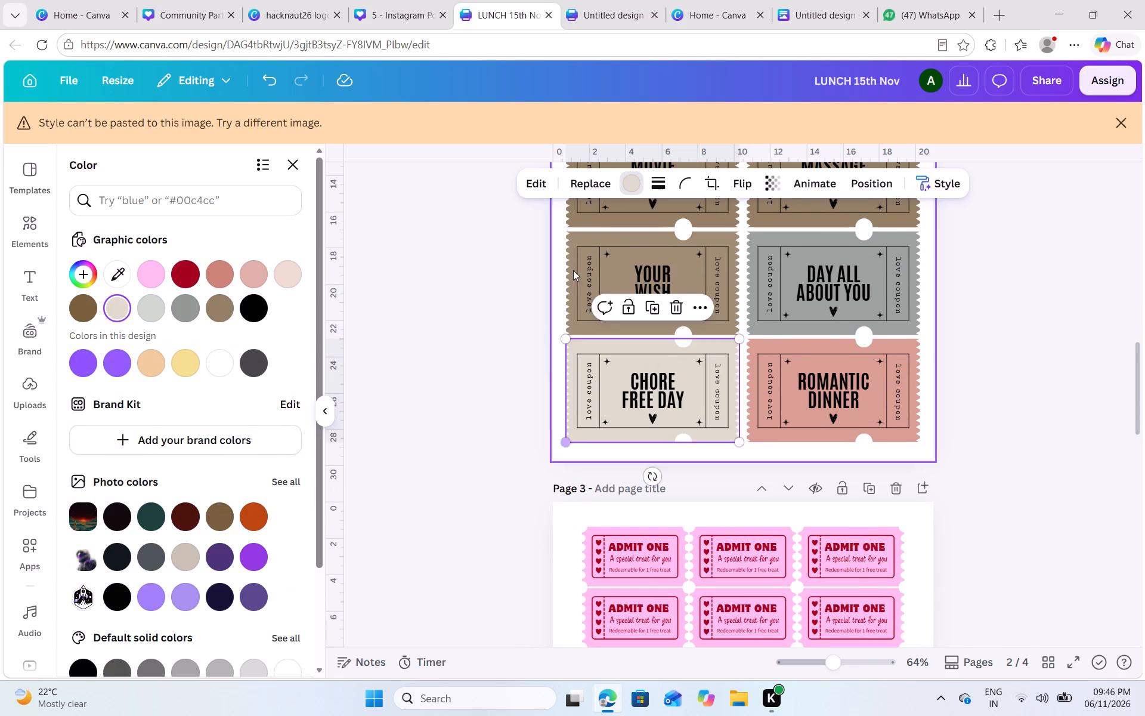
{"action": "left_click", "coordinate": [625, 187]}
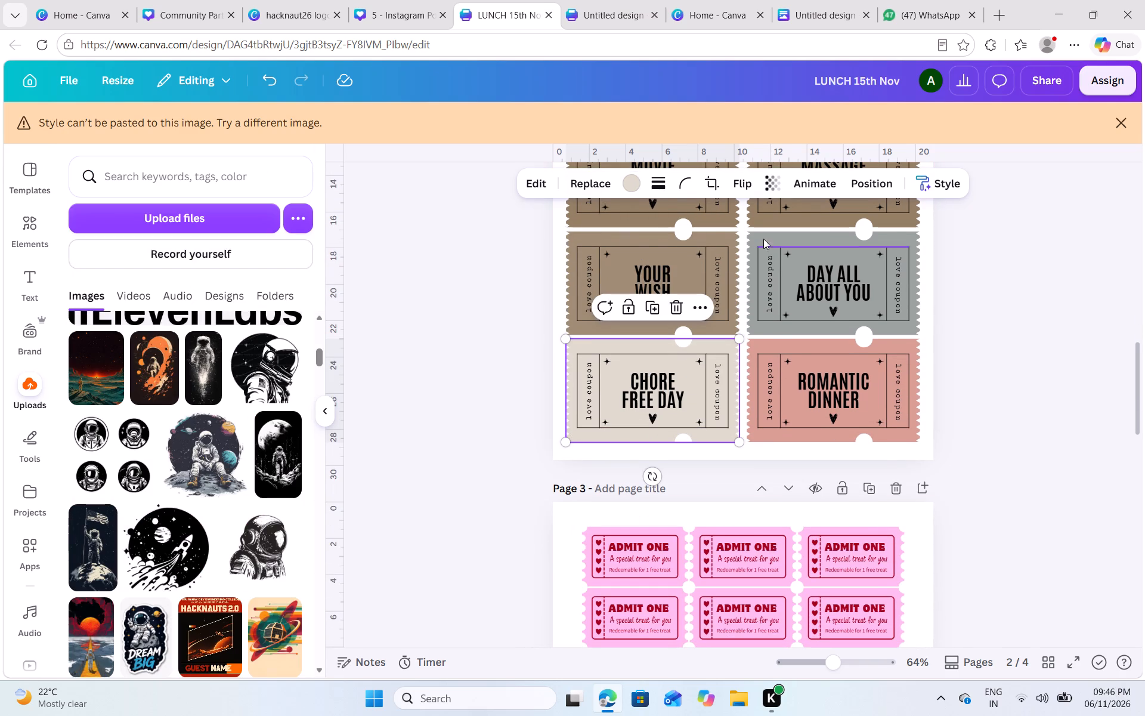
{"action": "left_click", "coordinate": [635, 184]}
{"action": "left_click", "coordinate": [256, 282]}
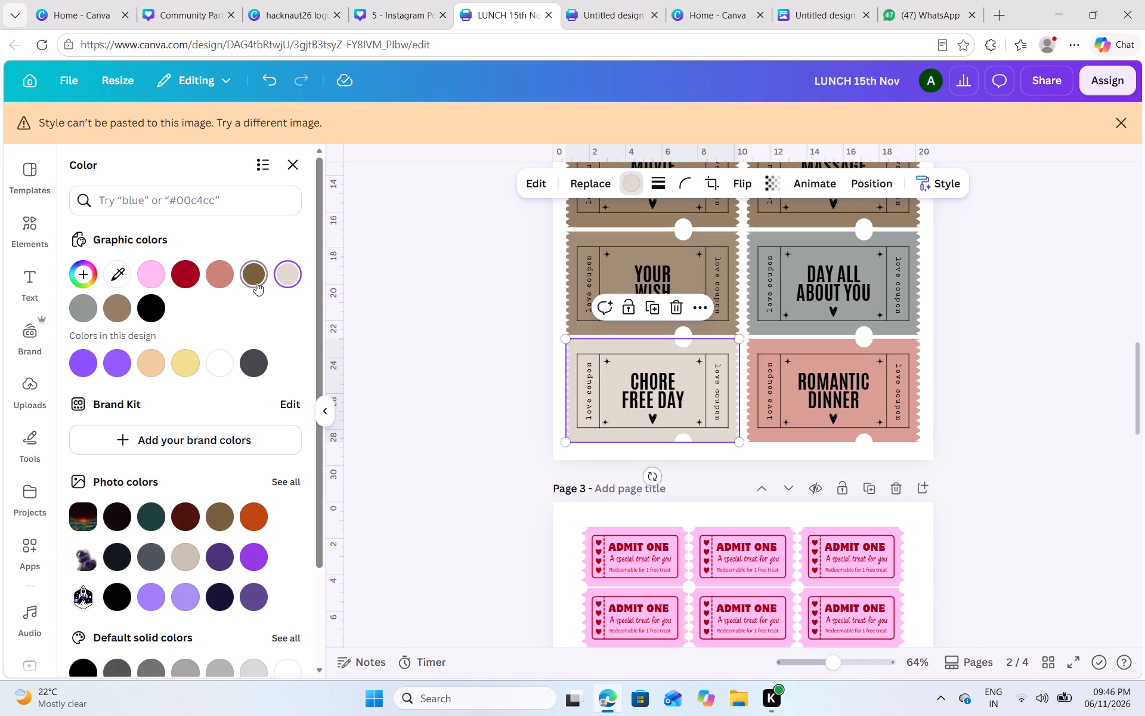
{"action": "left_click", "coordinate": [117, 313]}
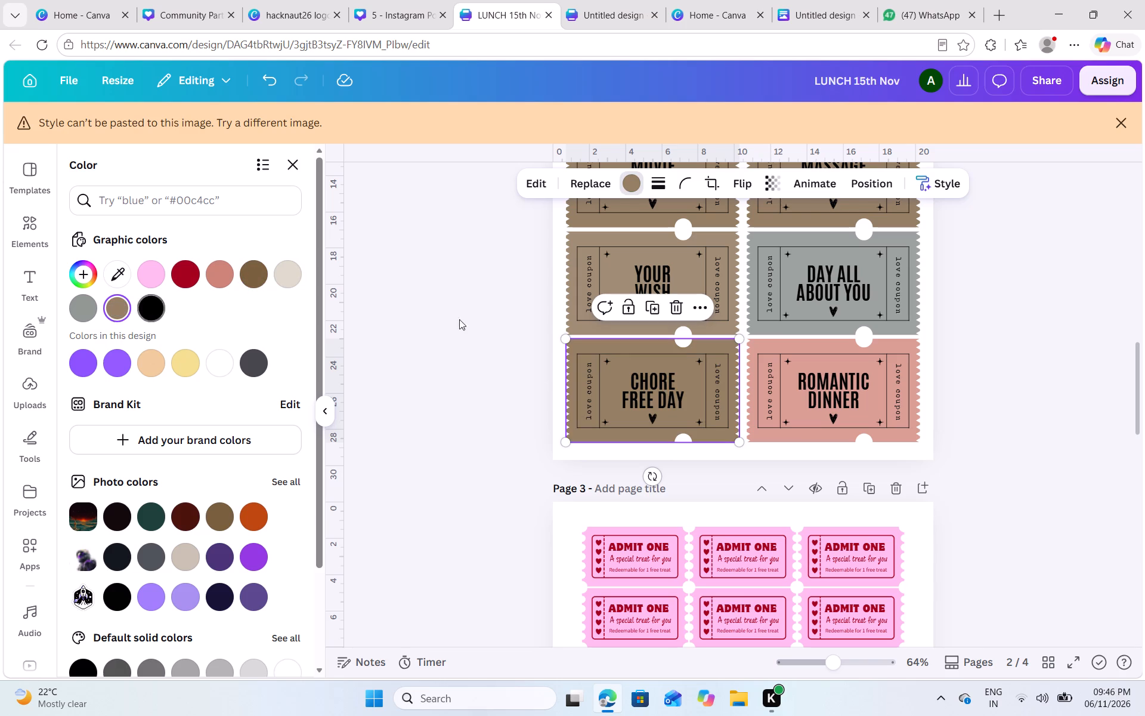
{"action": "left_click", "coordinate": [116, 313]}
{"action": "key", "text": "ctrl+v"}
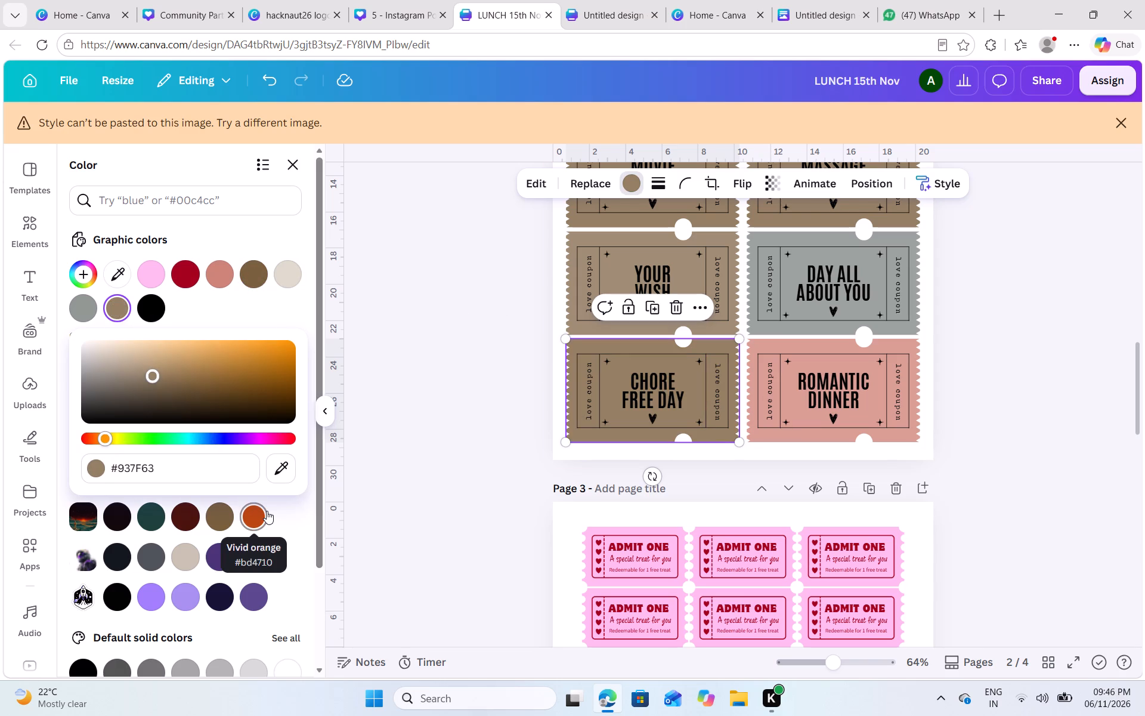
{"action": "key", "text": "Return"}
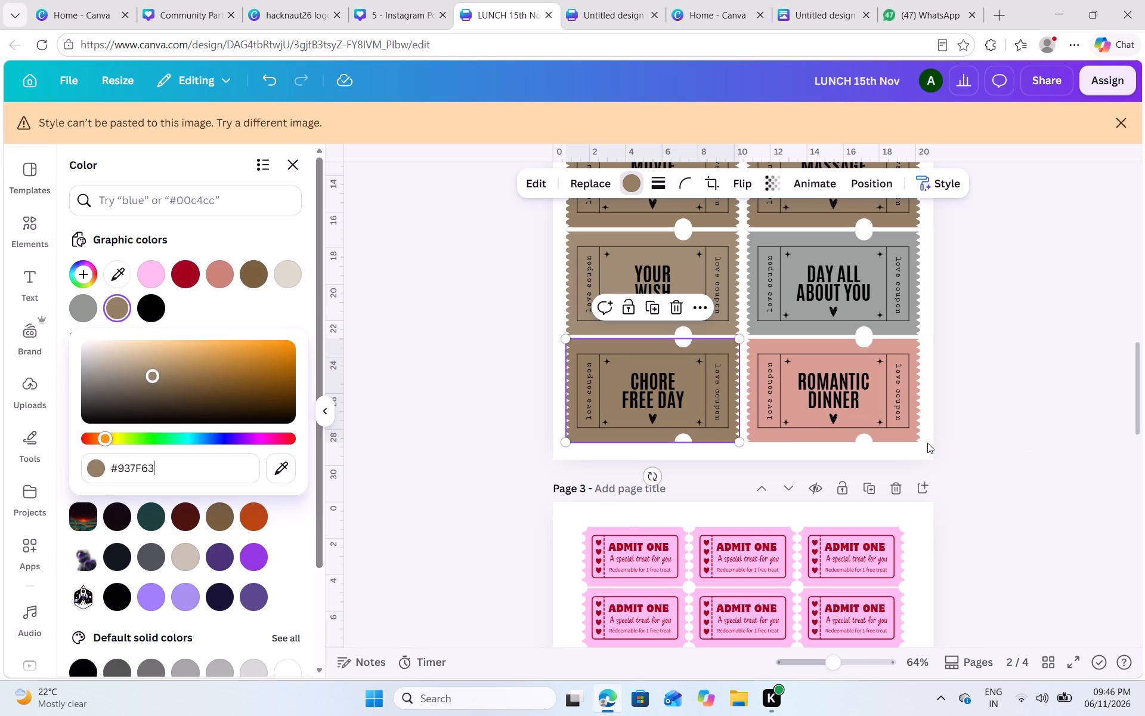
Set the ROMANTIC DINNER ticket background to the copied brown #937F63.
{"action": "left_click", "coordinate": [912, 437]}
{"action": "left_click", "coordinate": [220, 274]}
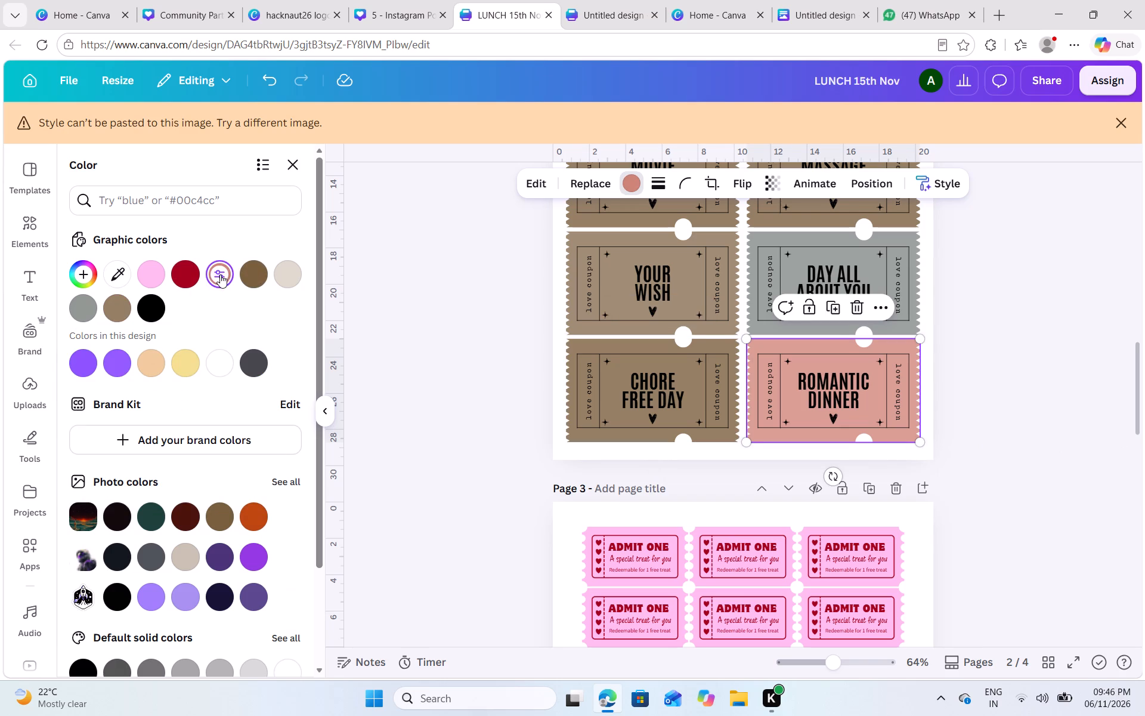
{"action": "key", "text": "ctrl+v"}
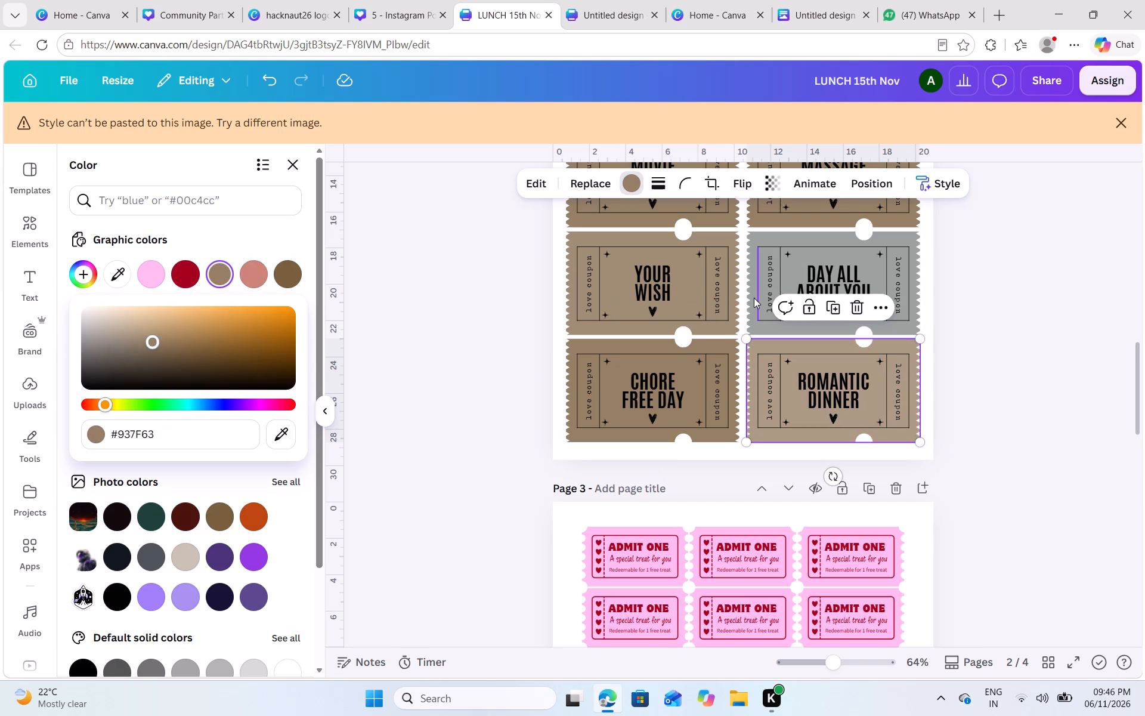
Recolour the DAY ALL ABOUT YOU ticket background with the copied brown #937F63.
{"action": "scroll", "coordinate": [754, 298], "scroll_direction": "up", "scroll_amount": 1}
{"action": "left_click", "coordinate": [912, 533]}
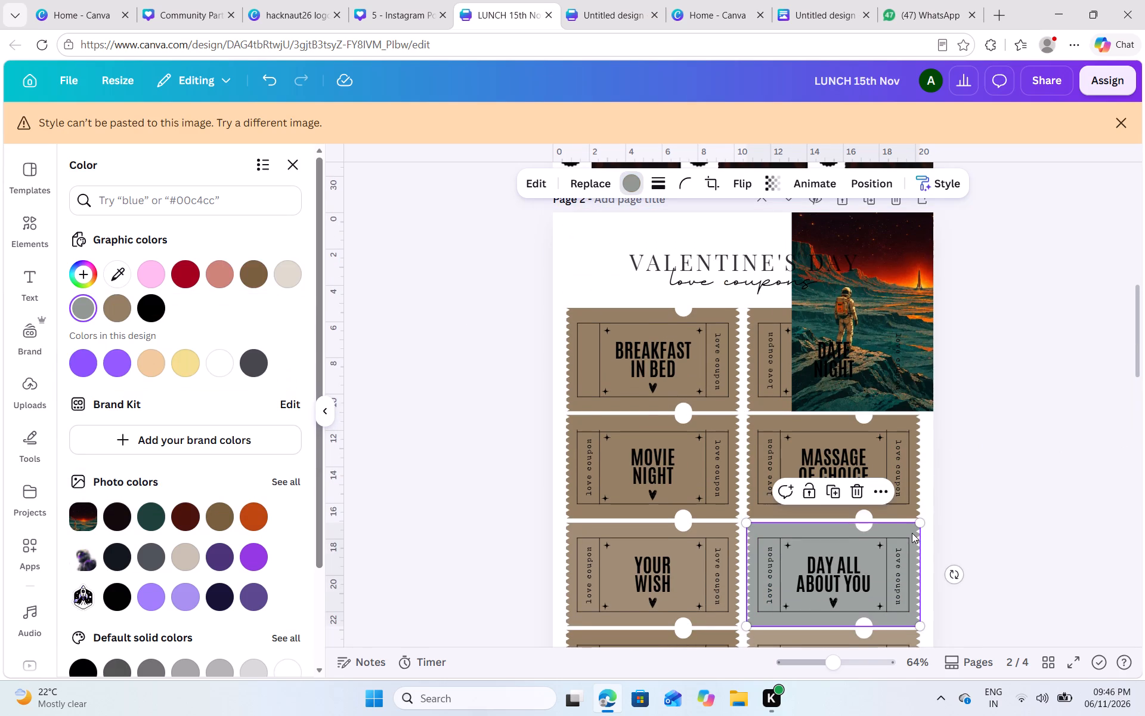
{"action": "left_click", "coordinate": [629, 186]}
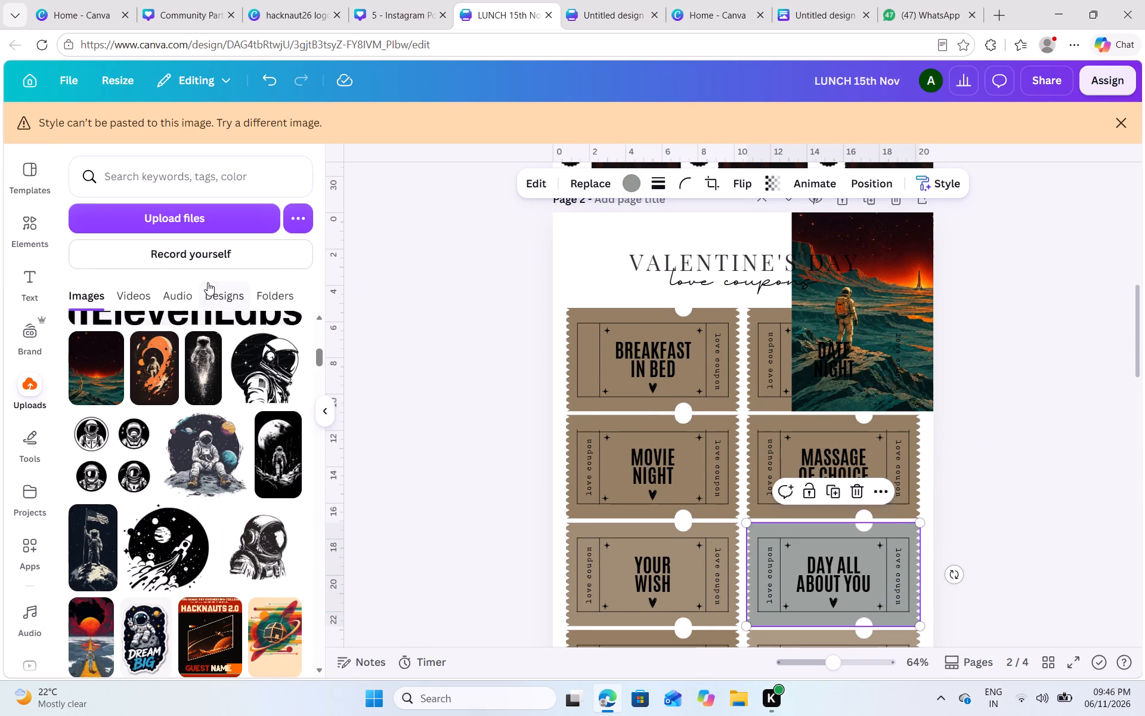
{"action": "left_click", "coordinate": [633, 184]}
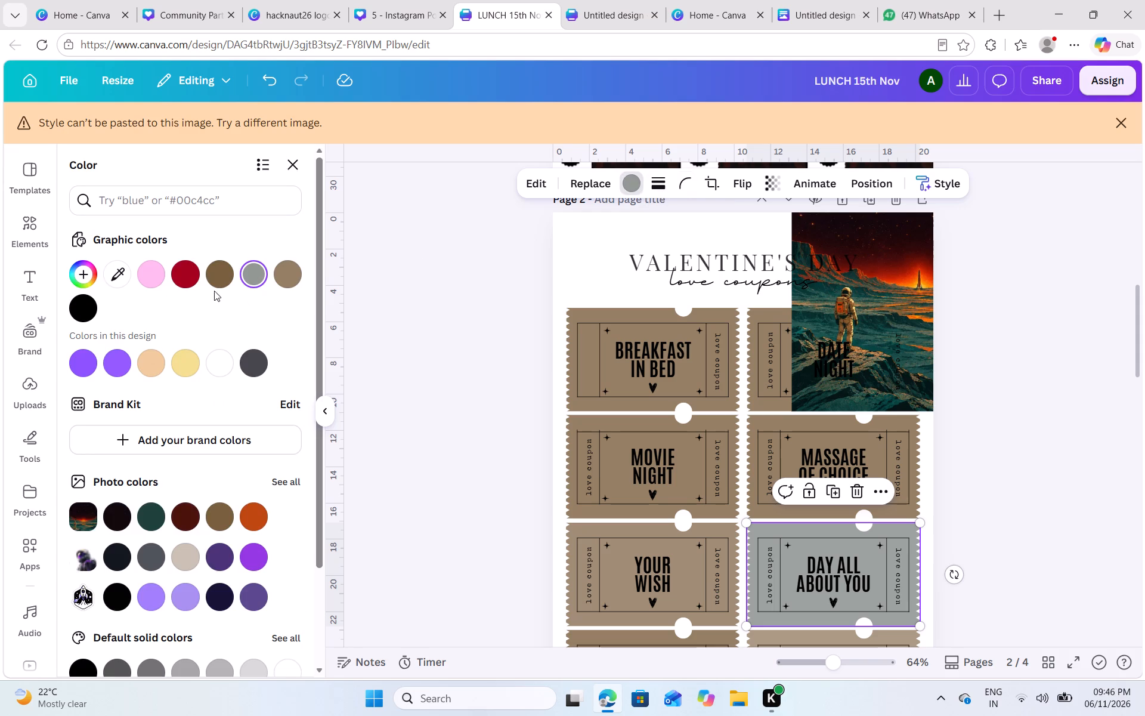
{"action": "left_click", "coordinate": [220, 280]}
{"action": "left_click", "coordinate": [221, 278]}
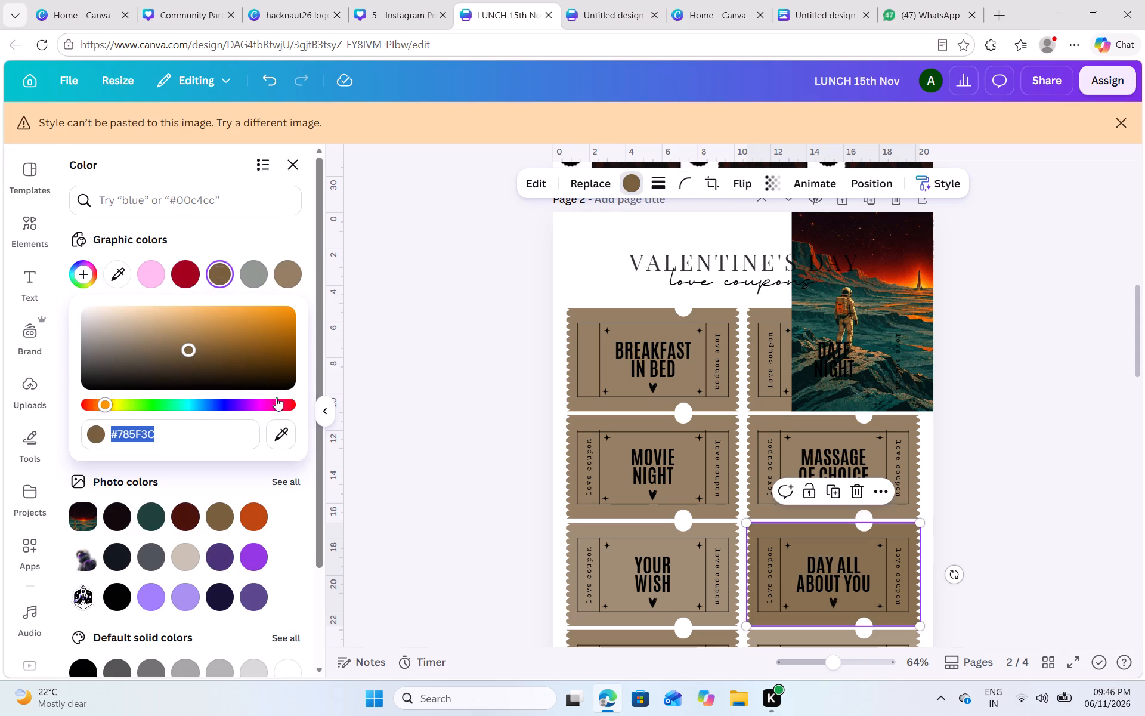
{"action": "key", "text": "ctrl+v"}
{"action": "double_click", "coordinate": [1022, 510]}
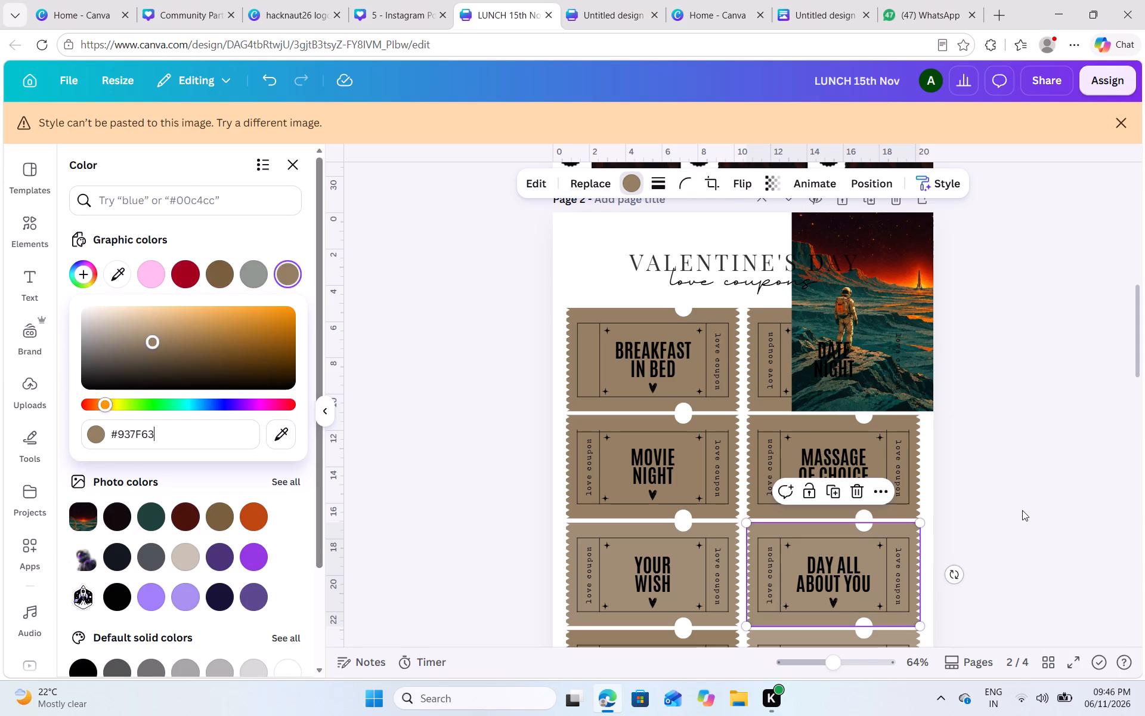
Reapply the brown #937F63 to the CHORE FREE DAY ticket background.
{"action": "scroll", "coordinate": [1022, 510], "scroll_direction": "down", "scroll_amount": 1}
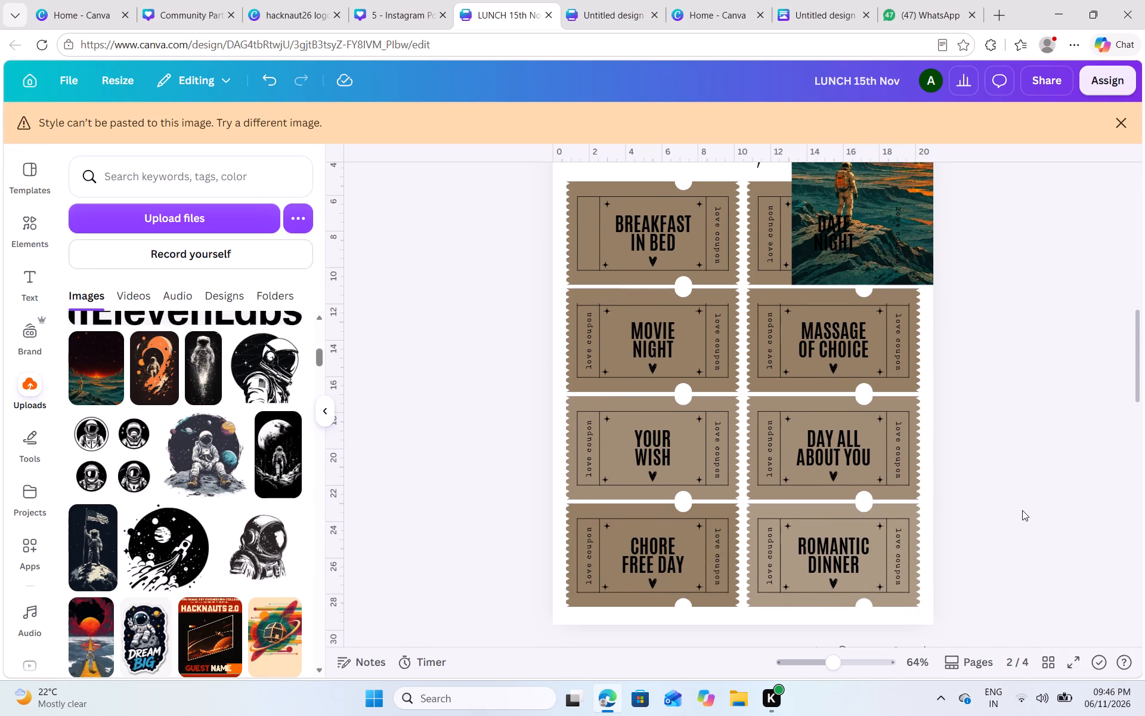
{"action": "left_click", "coordinate": [726, 506]}
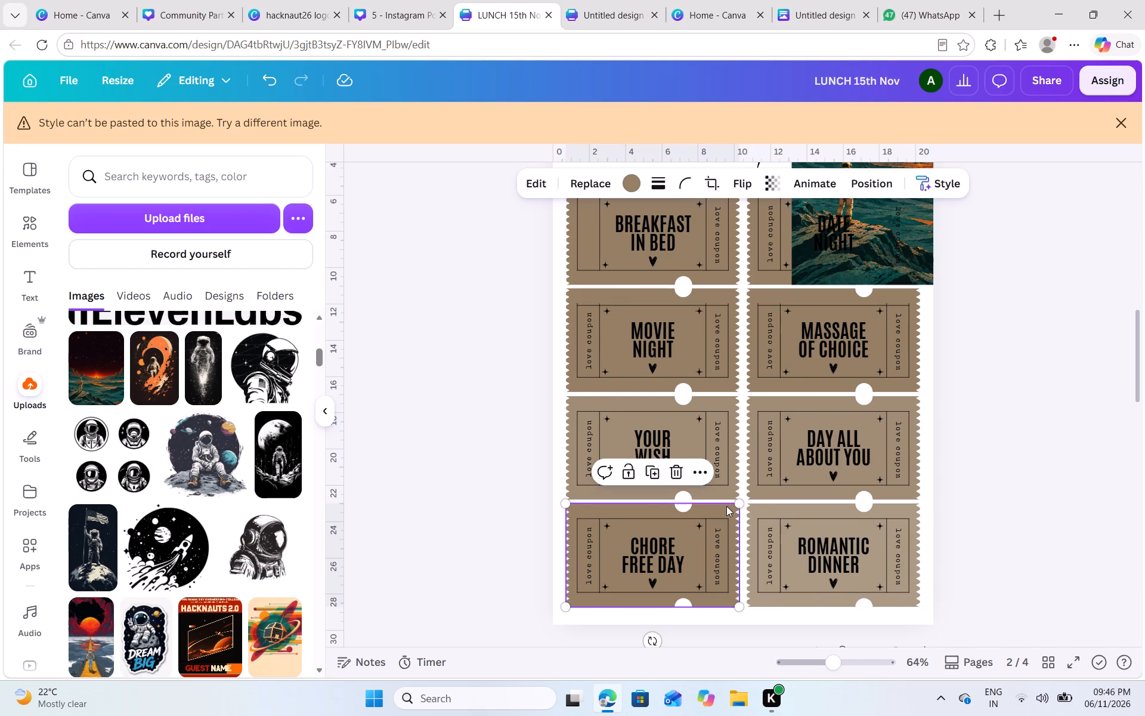
{"action": "left_click", "coordinate": [630, 183]}
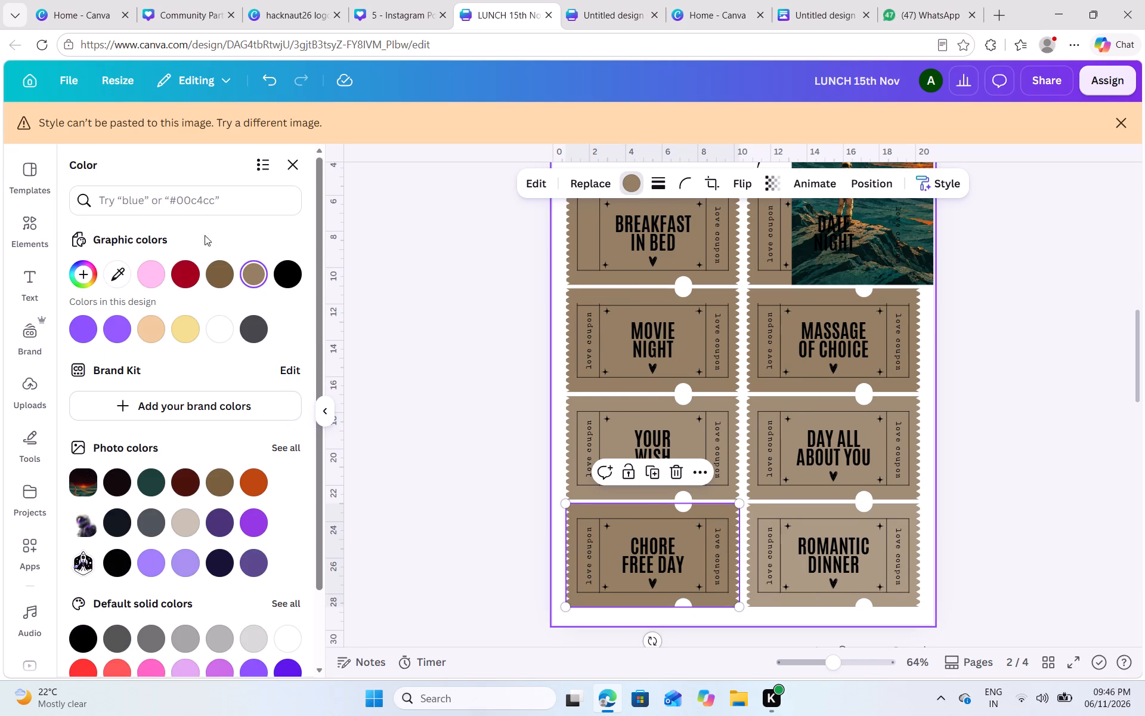
{"action": "left_click", "coordinate": [255, 277]}
{"action": "key", "text": "ctrl+v"}
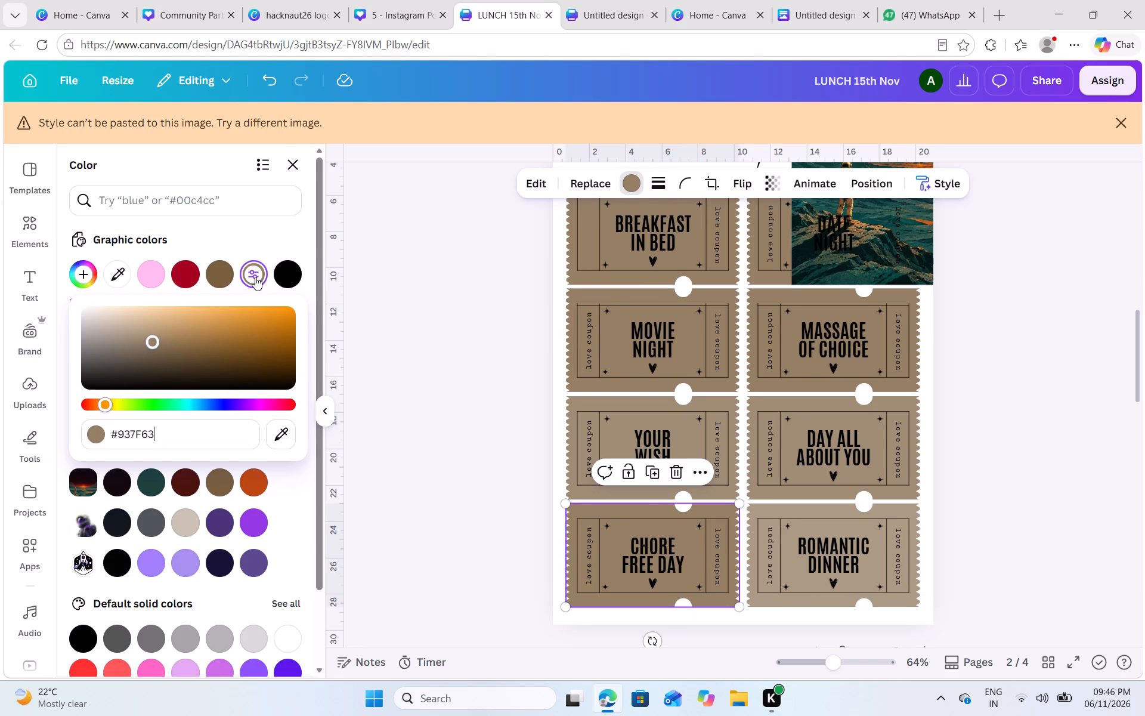
{"action": "key", "text": "Return"}
{"action": "double_click", "coordinate": [999, 375]}
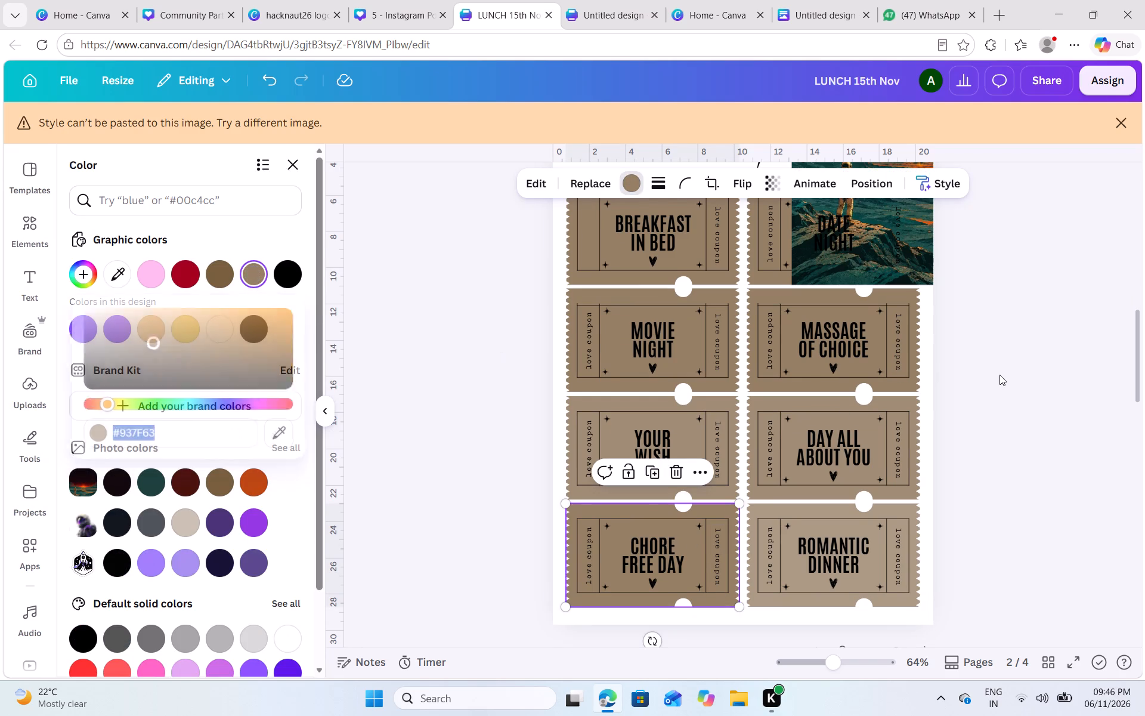
Copy a pair of black scalloped badges from page 1 and place it on the BREAKFAST IN BED ticket on page 2.
{"action": "scroll", "coordinate": [999, 375], "scroll_direction": "down", "scroll_amount": 5, "text": "ctrl"}
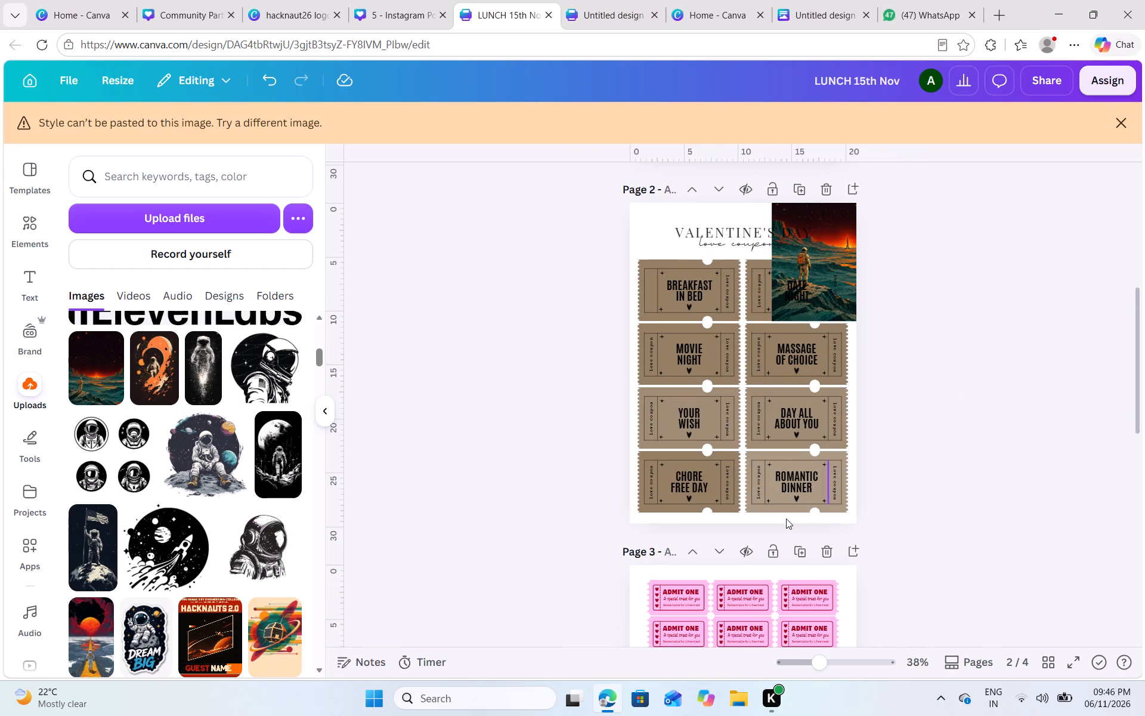
{"action": "scroll", "coordinate": [778, 534], "scroll_direction": "up", "scroll_amount": 2}
{"action": "scroll", "coordinate": [630, 486], "scroll_direction": "down", "scroll_amount": 1}
{"action": "scroll", "coordinate": [630, 486], "scroll_direction": "up", "scroll_amount": 1}
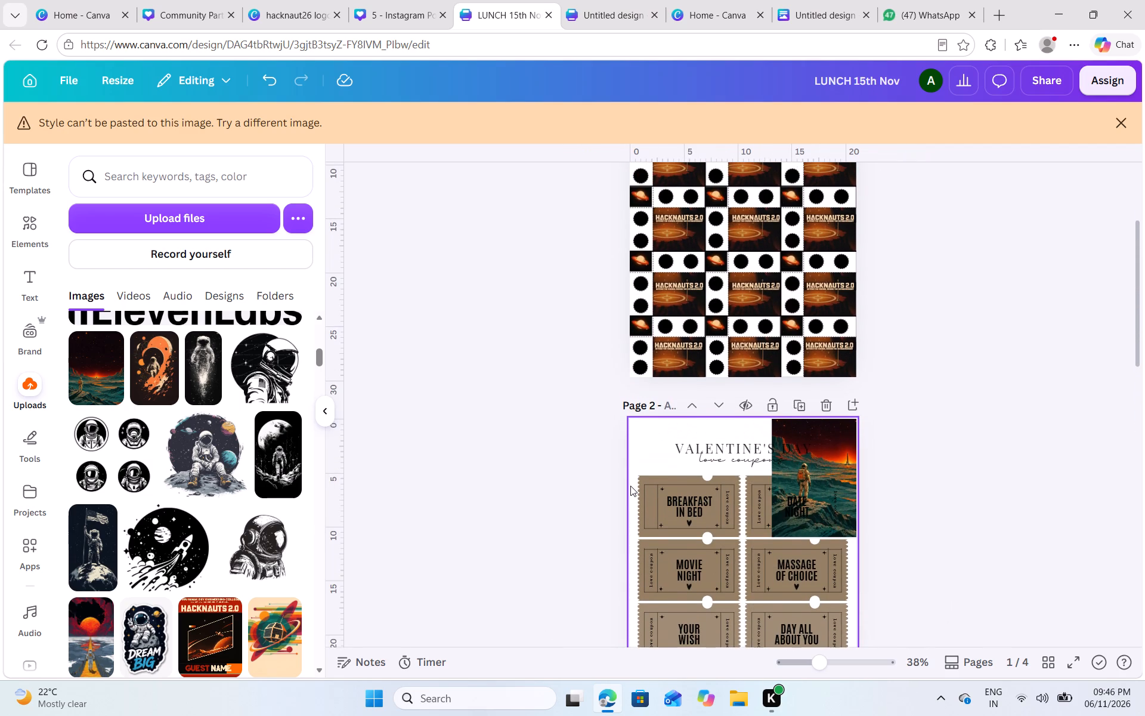
{"action": "left_click", "coordinate": [640, 365]}
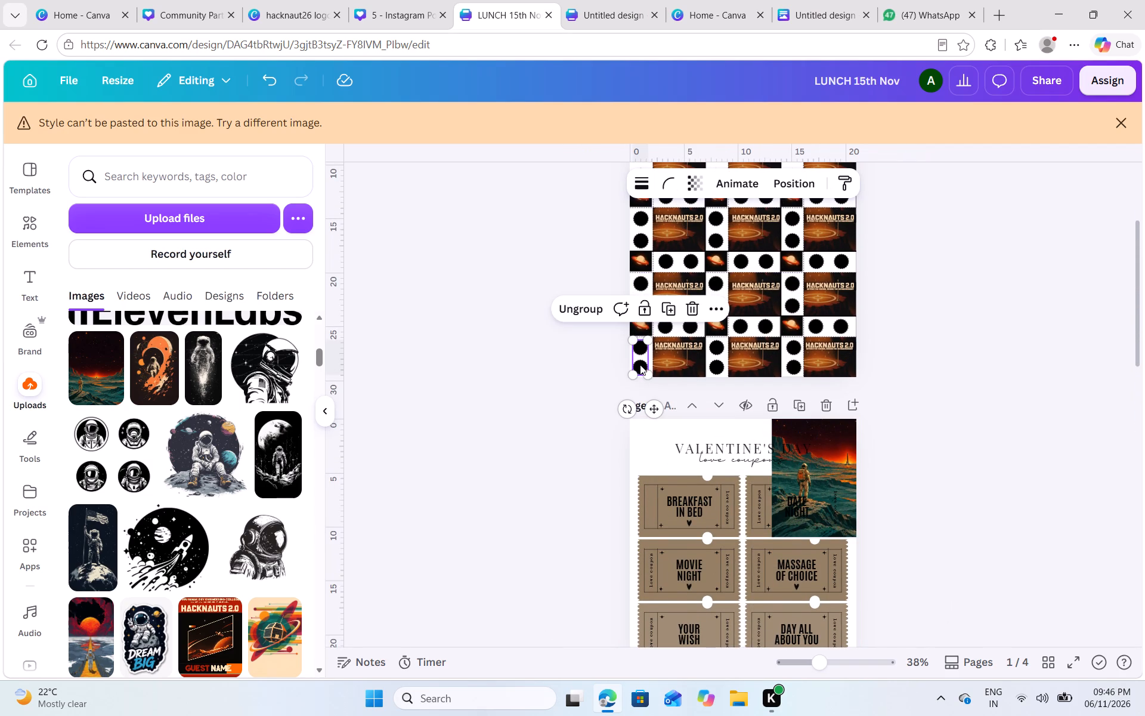
{"action": "key", "text": "ctrl+c"}
{"action": "scroll", "coordinate": [681, 518], "scroll_direction": "down", "scroll_amount": 1}
{"action": "scroll", "coordinate": [728, 355], "scroll_direction": "up", "scroll_amount": 1}
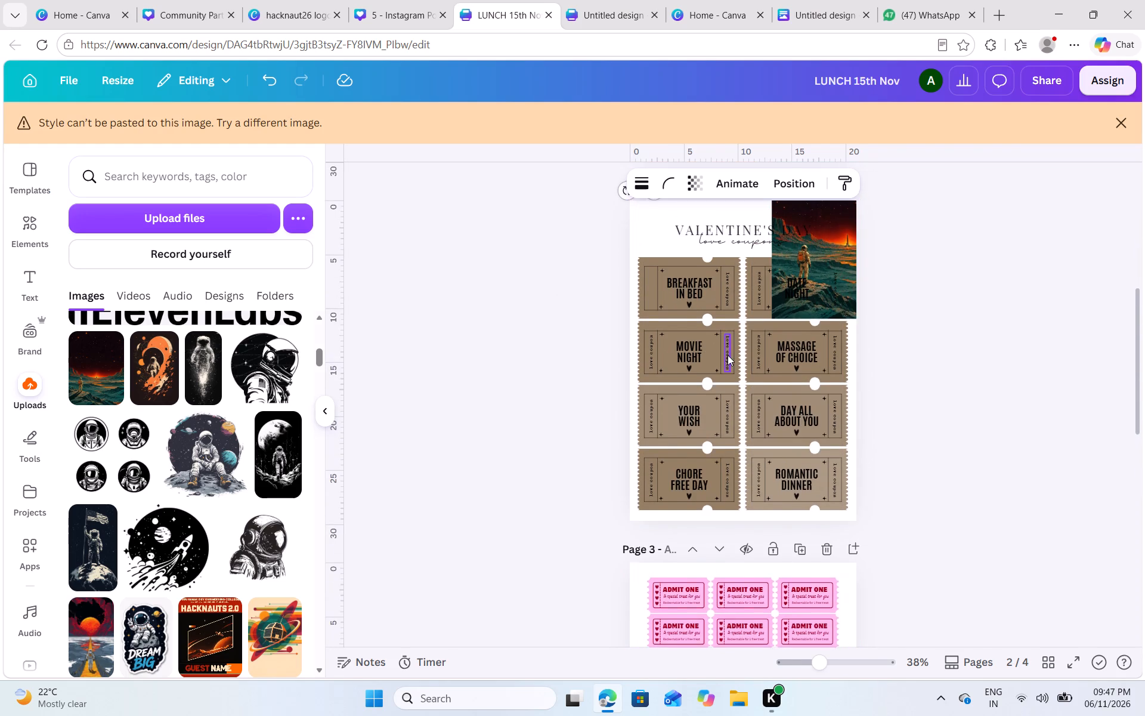
{"action": "scroll", "coordinate": [728, 355], "scroll_direction": "up", "scroll_amount": 6, "text": "ctrl"}
{"action": "scroll", "coordinate": [728, 355], "scroll_direction": "right", "scroll_amount": 1}
{"action": "key", "text": "ctrl+v"}
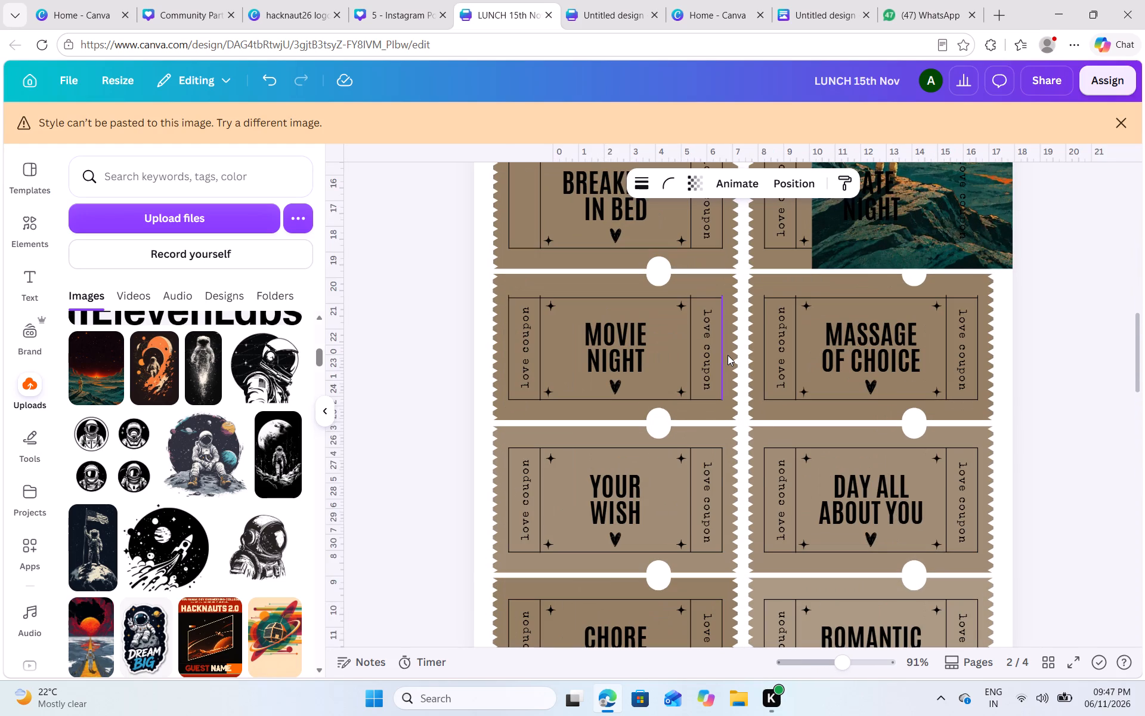
{"action": "scroll", "coordinate": [796, 419], "scroll_direction": "up", "scroll_amount": 1}
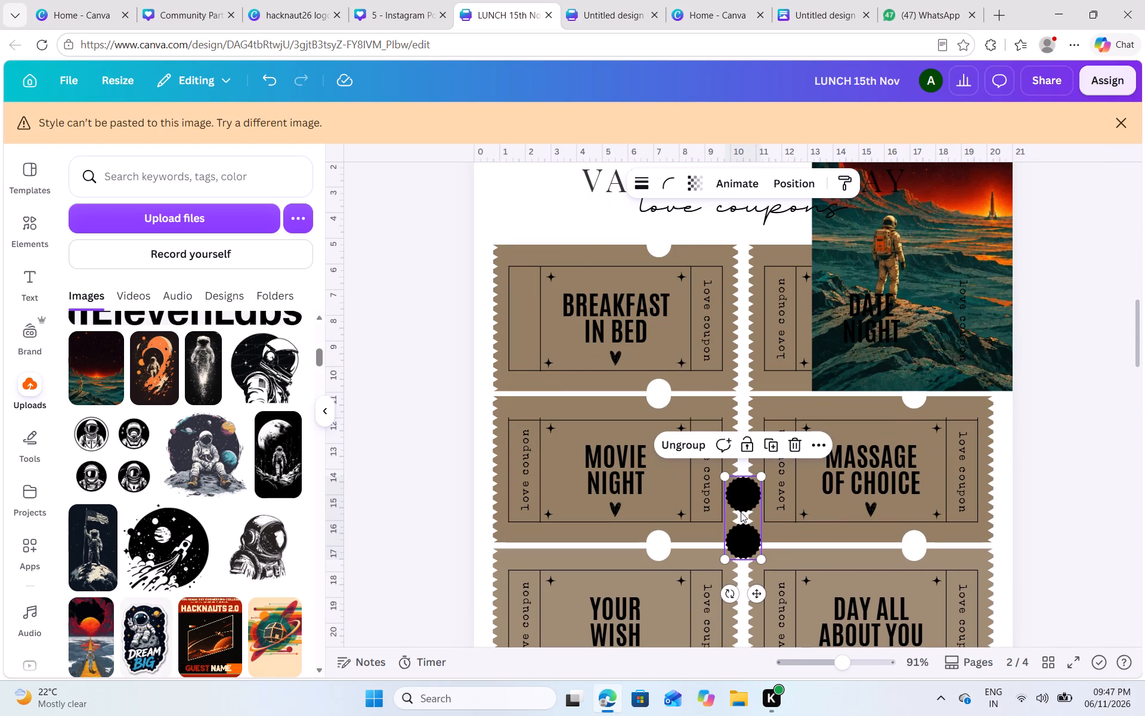
{"action": "left_click_drag", "start_coordinate": [744, 514], "coordinate": [542, 322]}
Shrink the badge pair to about 0.9 wide and centre it in the BREAKFAST IN BED ticket's left stub.
{"action": "scroll", "coordinate": [542, 322], "scroll_direction": "up", "scroll_amount": 4, "text": "ctrl"}
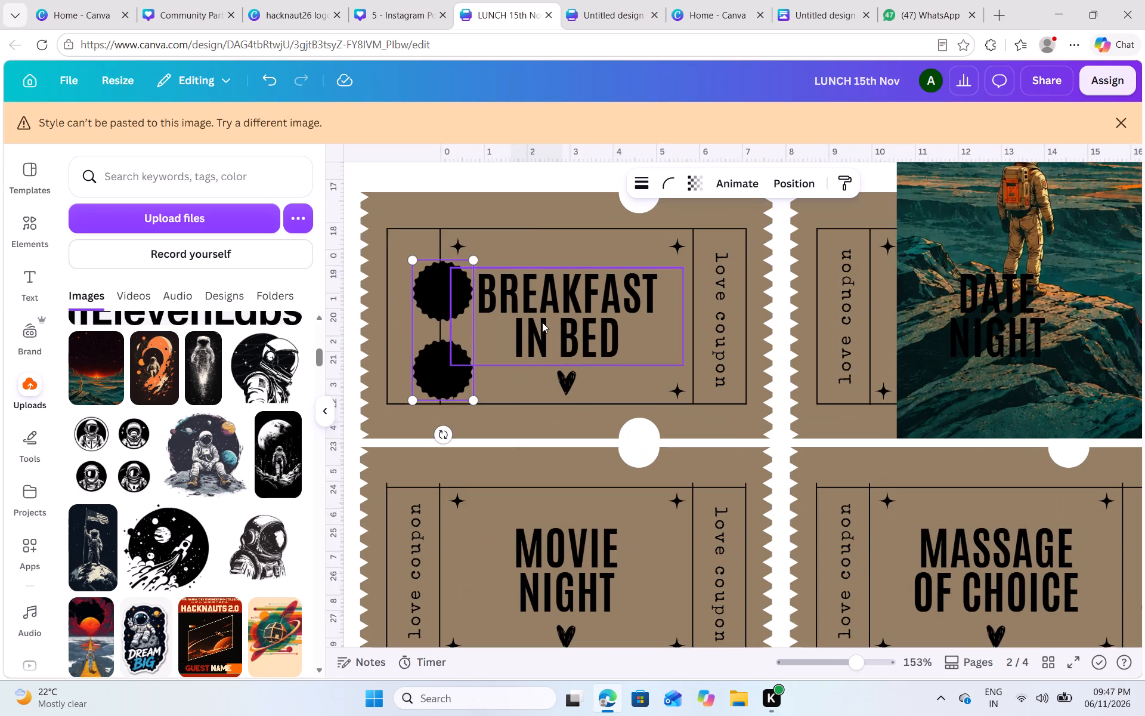
{"action": "scroll", "coordinate": [542, 322], "scroll_direction": "right", "scroll_amount": 1}
{"action": "scroll", "coordinate": [459, 356], "scroll_direction": "up", "scroll_amount": 2, "text": "ctrl"}
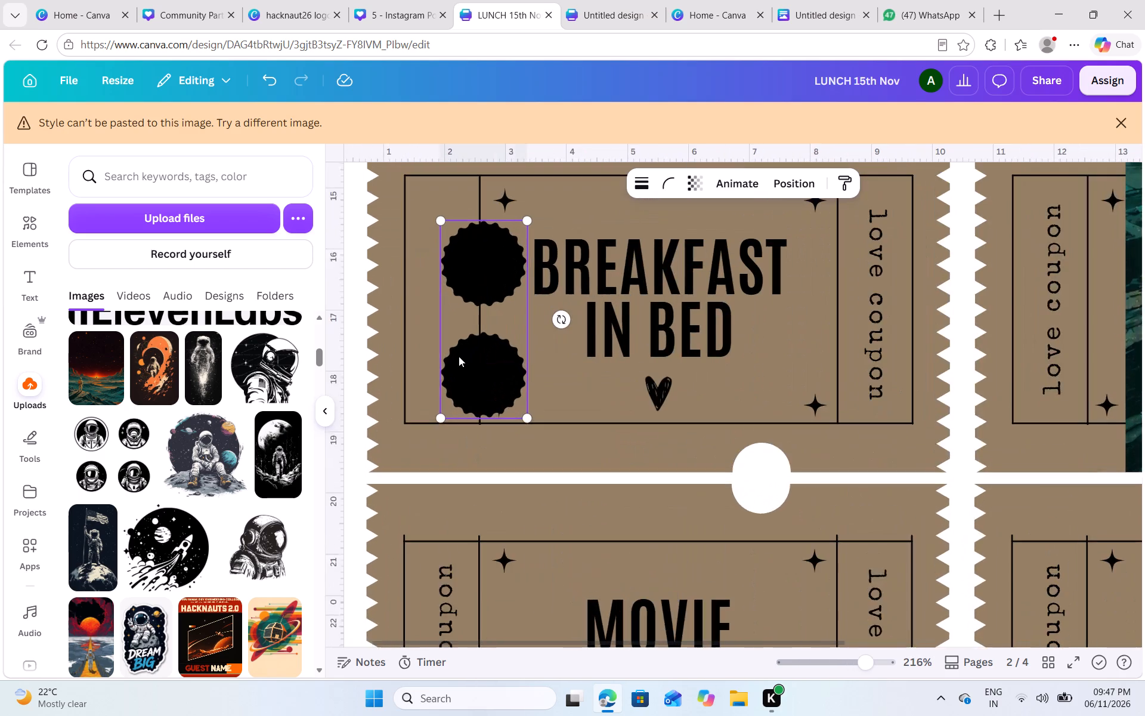
{"action": "scroll", "coordinate": [459, 356], "scroll_direction": "right", "scroll_amount": 1}
{"action": "left_click_drag", "start_coordinate": [569, 416], "coordinate": [509, 361]}
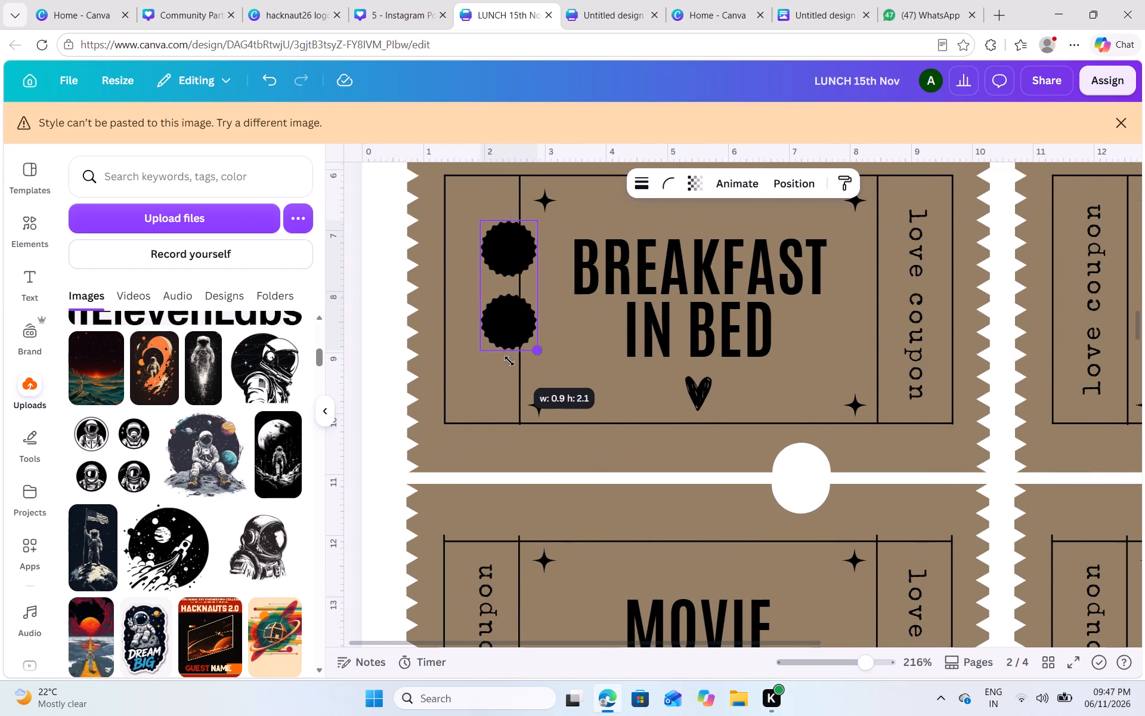
{"action": "left_click_drag", "start_coordinate": [509, 361], "coordinate": [509, 358]}
{"action": "left_click", "coordinate": [416, 316]}
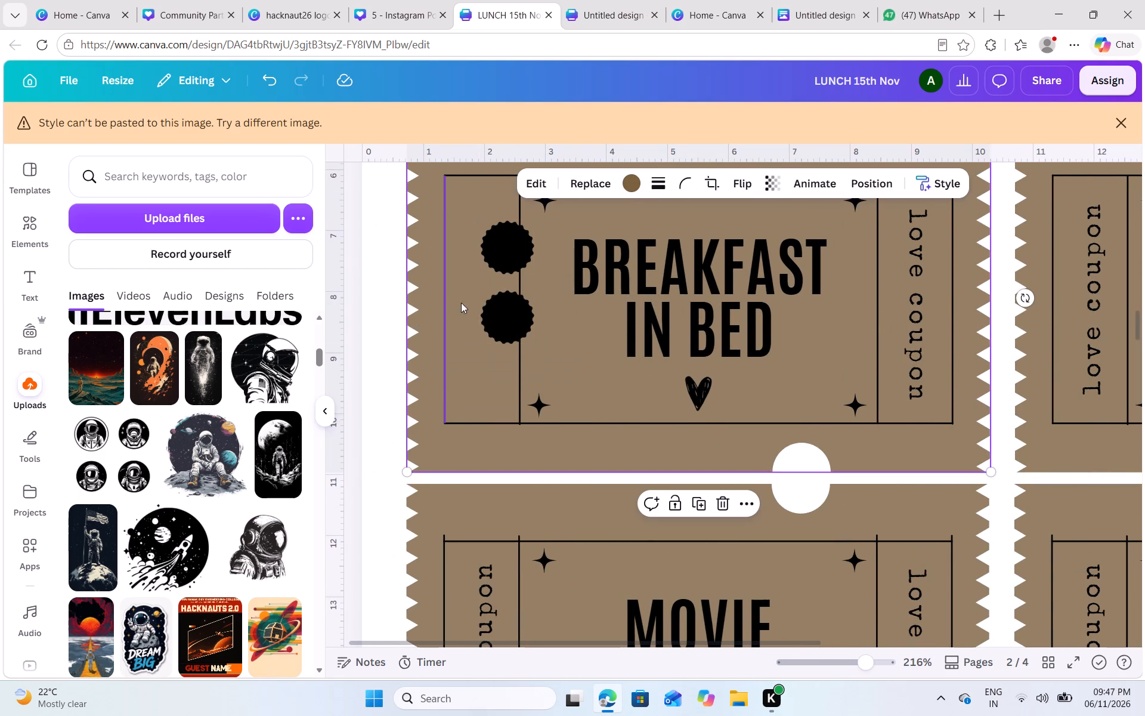
{"action": "left_click", "coordinate": [505, 309]}
{"action": "left_click_drag", "start_coordinate": [507, 312], "coordinate": [480, 318]}
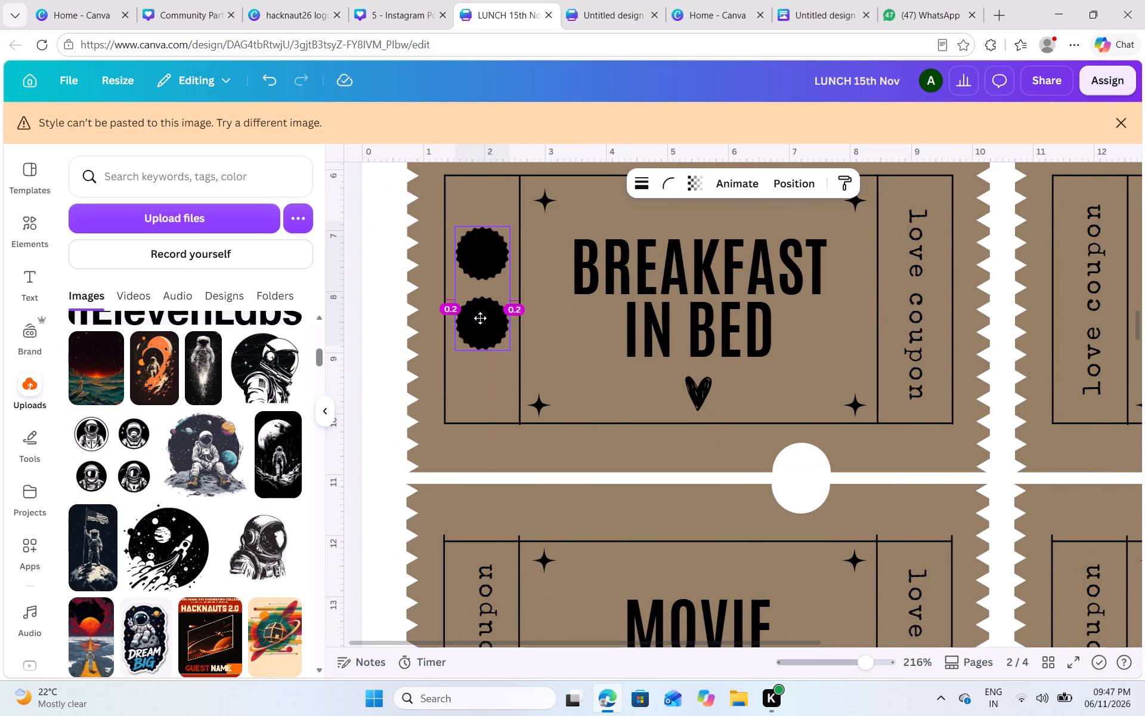
{"action": "left_click_drag", "start_coordinate": [480, 318], "coordinate": [479, 319]}
{"action": "left_click", "coordinate": [572, 384]}
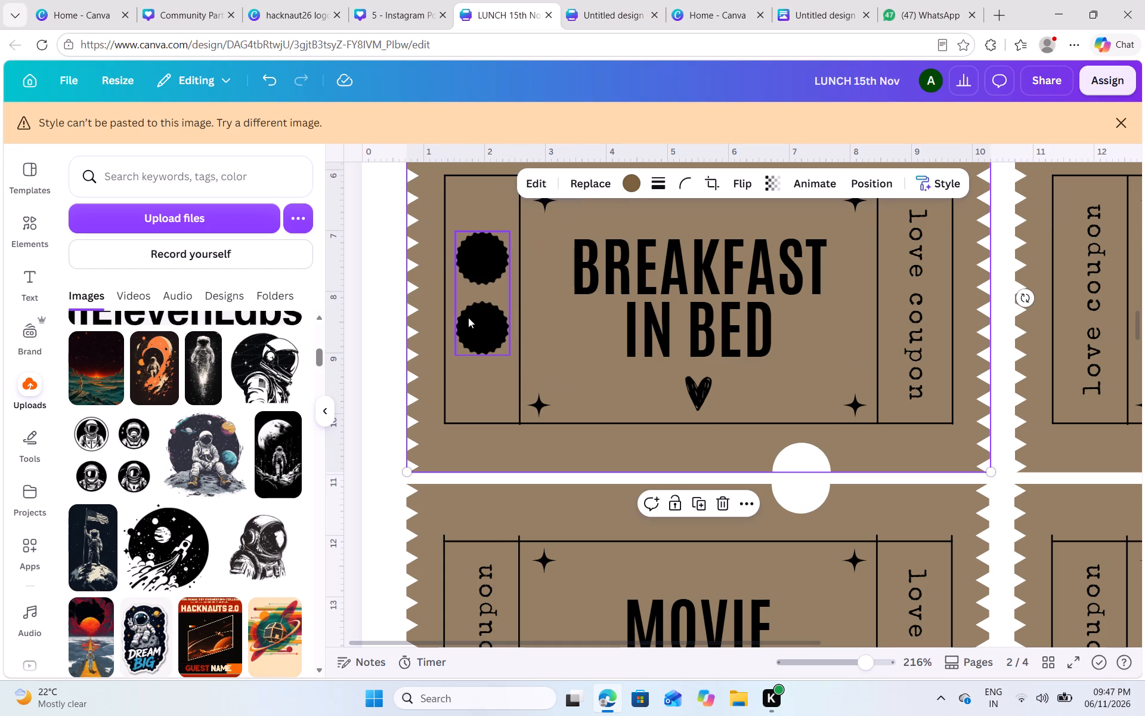
Spread the two badges apart vertically within the left stub, nudging the lower one down and the upper one up.
{"action": "left_click", "coordinate": [490, 337]}
{"action": "left_click", "coordinate": [490, 337]}
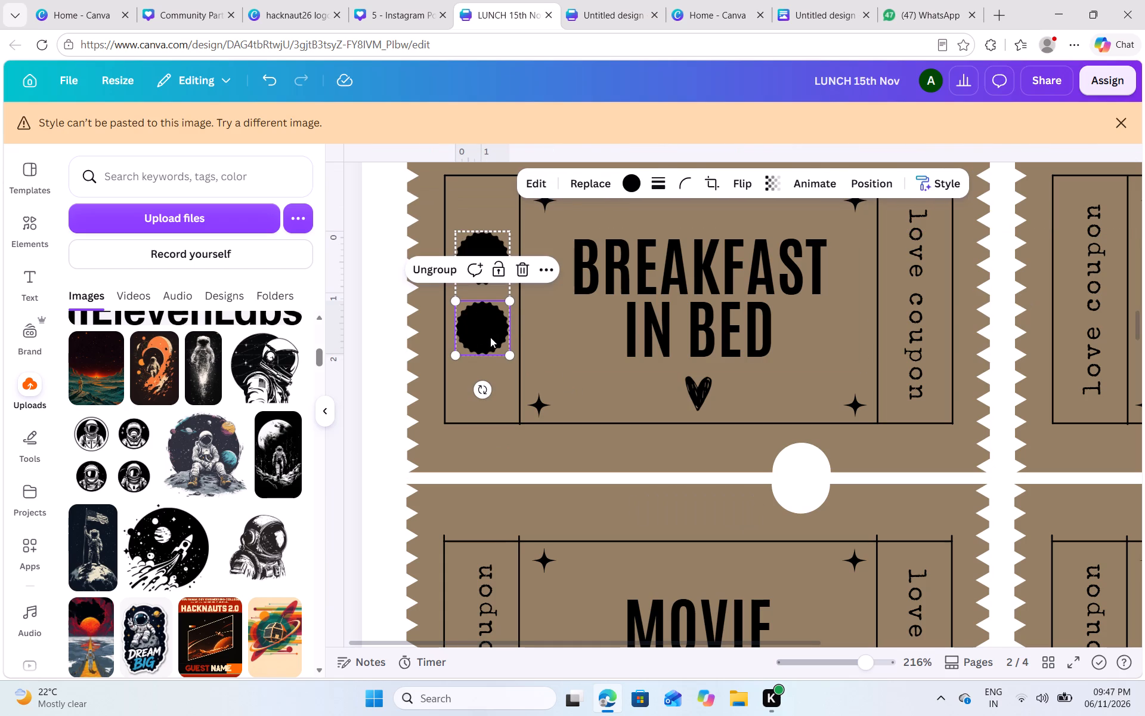
{"action": "key", "text": "Down"}
{"action": "key", "text": "Down"}
{"action": "key", "text": "Down"}
{"action": "key", "text": "Down"}
{"action": "key", "text": "Down"}
{"action": "key", "text": "Down"}
{"action": "key", "text": "Down"}
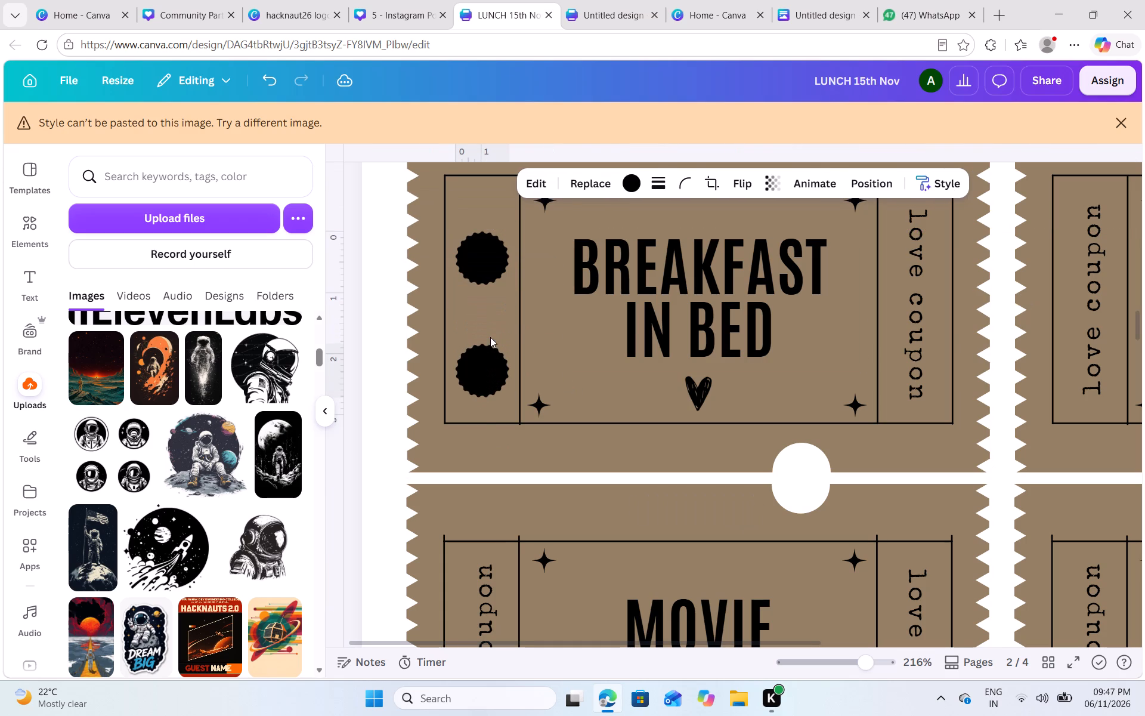
{"action": "left_click", "coordinate": [476, 255]}
{"action": "key", "text": "Up"}
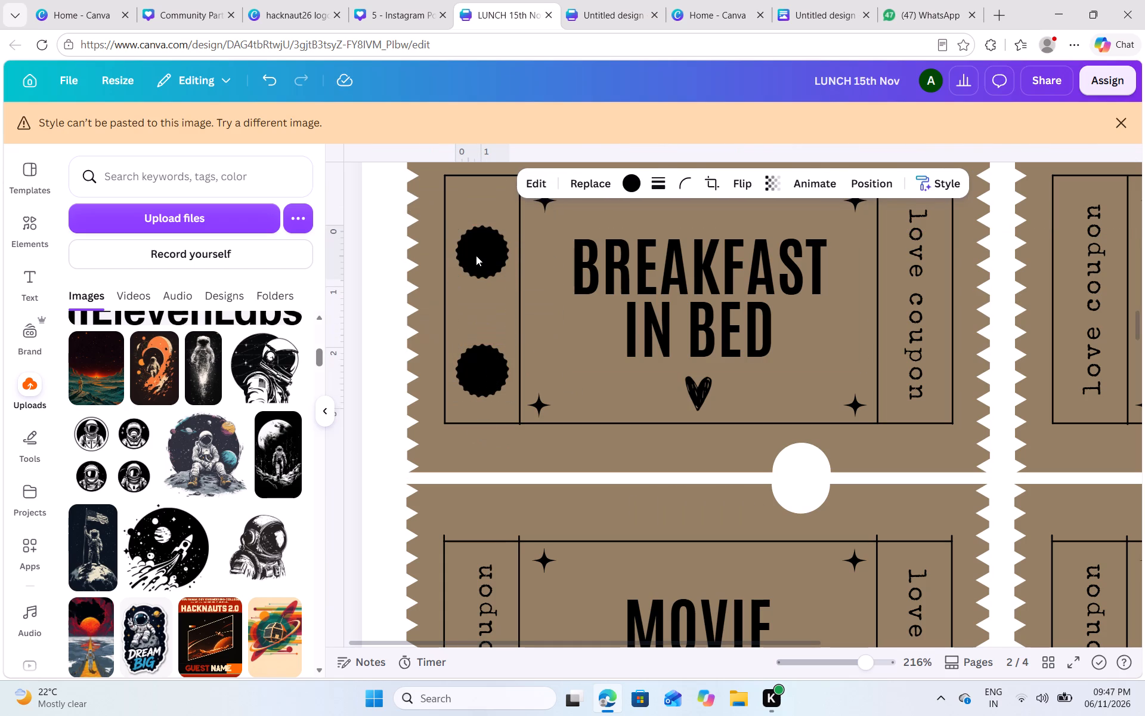
{"action": "key", "text": "Up"}
{"action": "key", "text": "Up"}
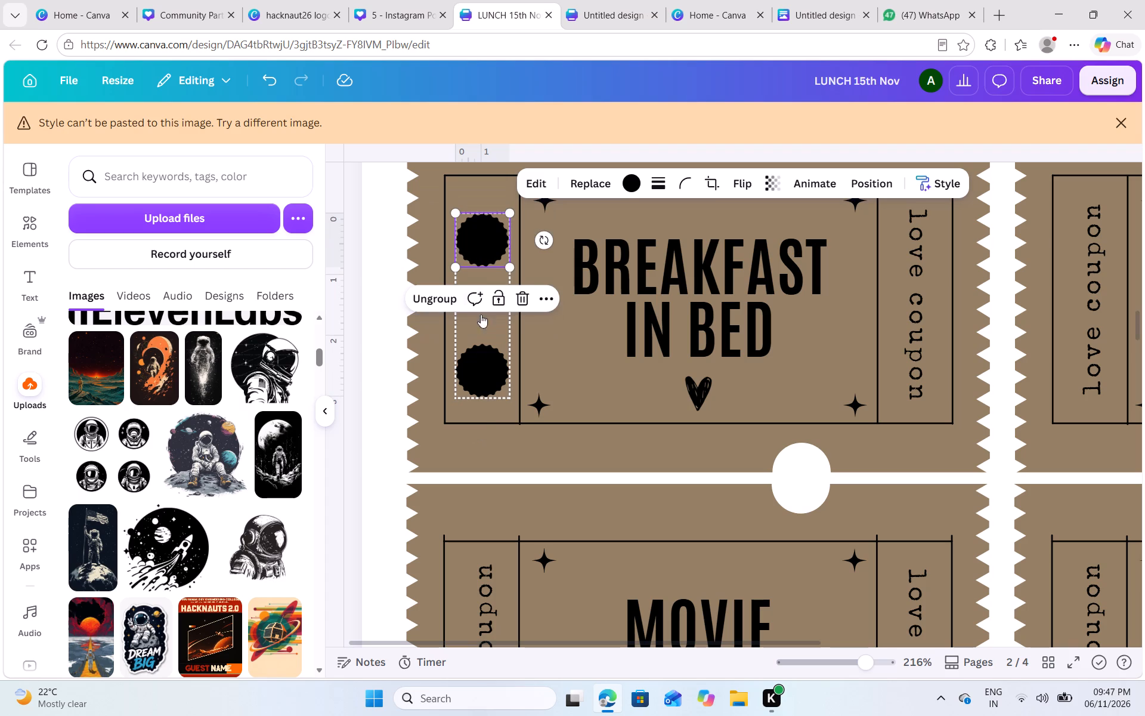
{"action": "left_click", "coordinate": [478, 363]}
{"action": "key", "text": "Up"}
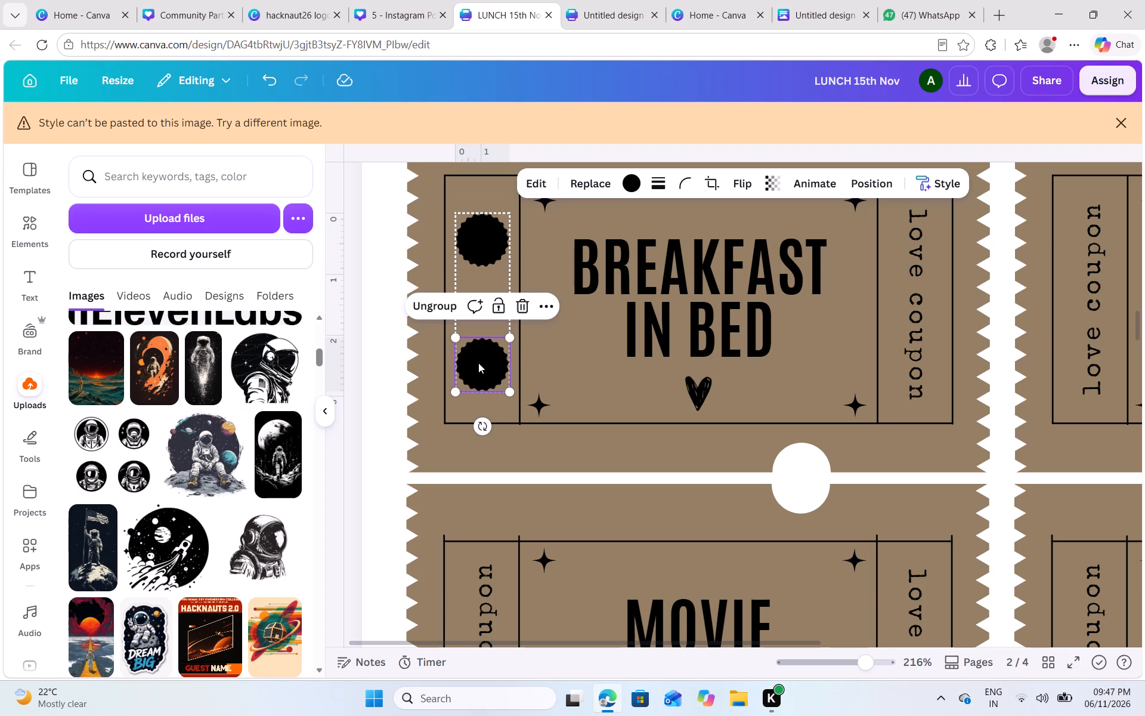
Delete the vertical love coupon text from the BREAKFAST IN BED ticket's right stub.
{"action": "left_click", "coordinate": [909, 324]}
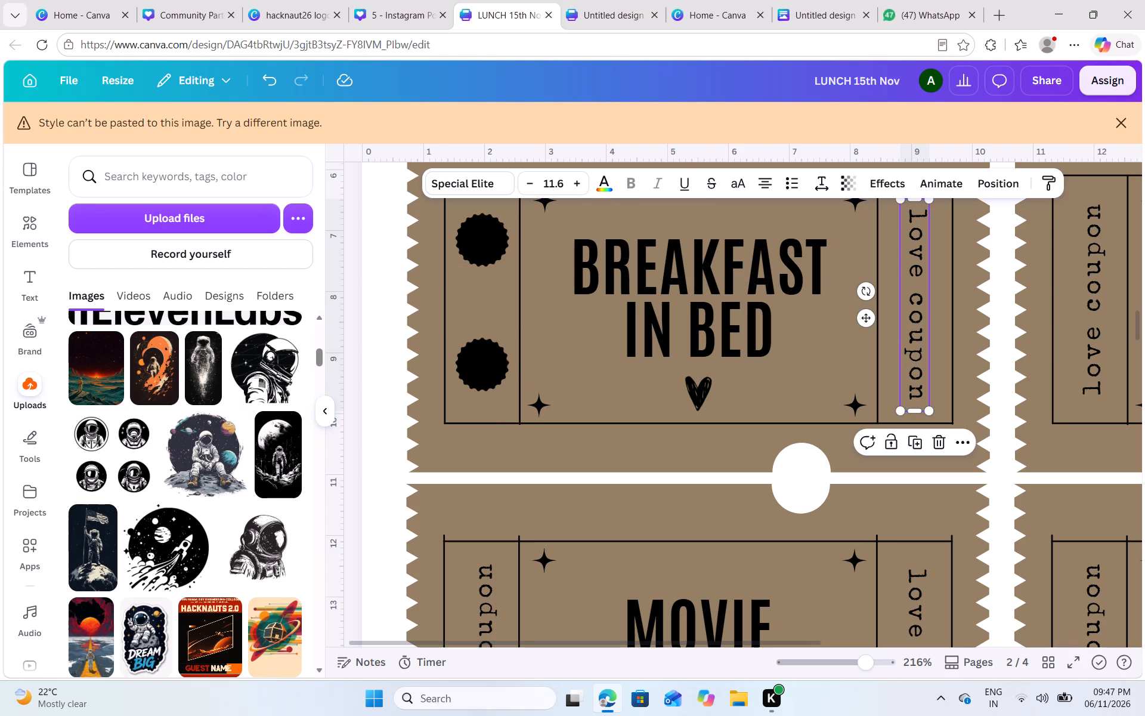
{"action": "key", "text": "Delete"}
Widen the gap between the two left-stub badges by nudging the upper one higher and the lower one lower.
{"action": "left_click", "coordinate": [474, 327]}
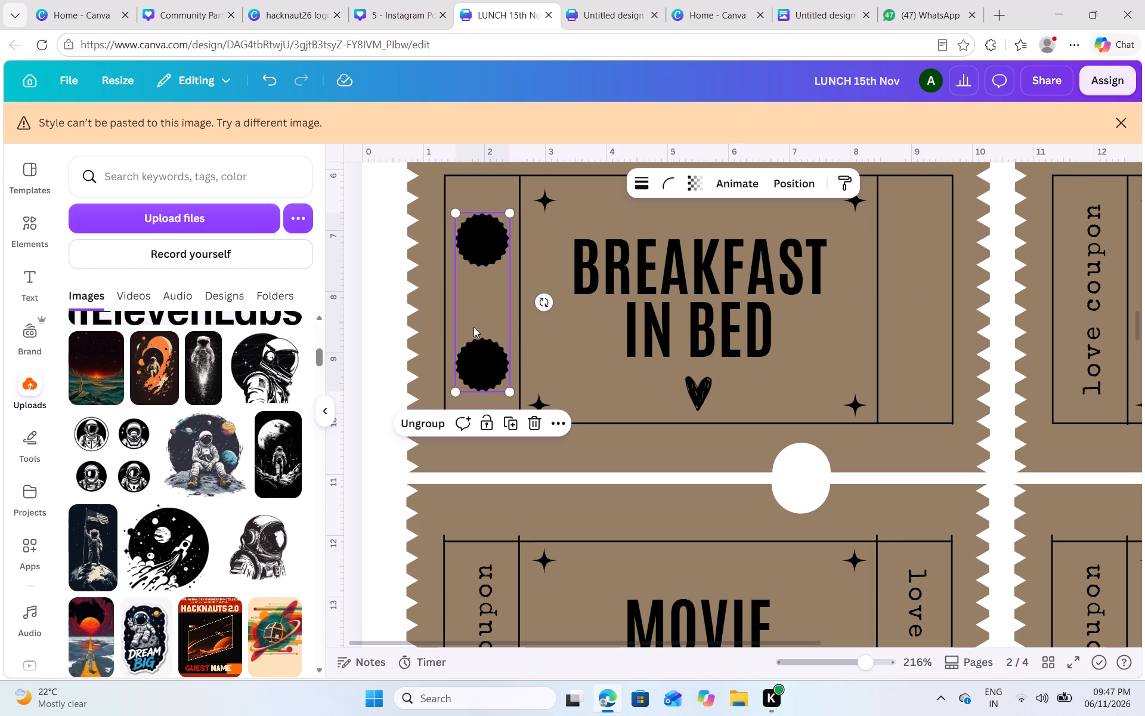
{"action": "left_click", "coordinate": [485, 255]}
{"action": "key", "text": "Up"}
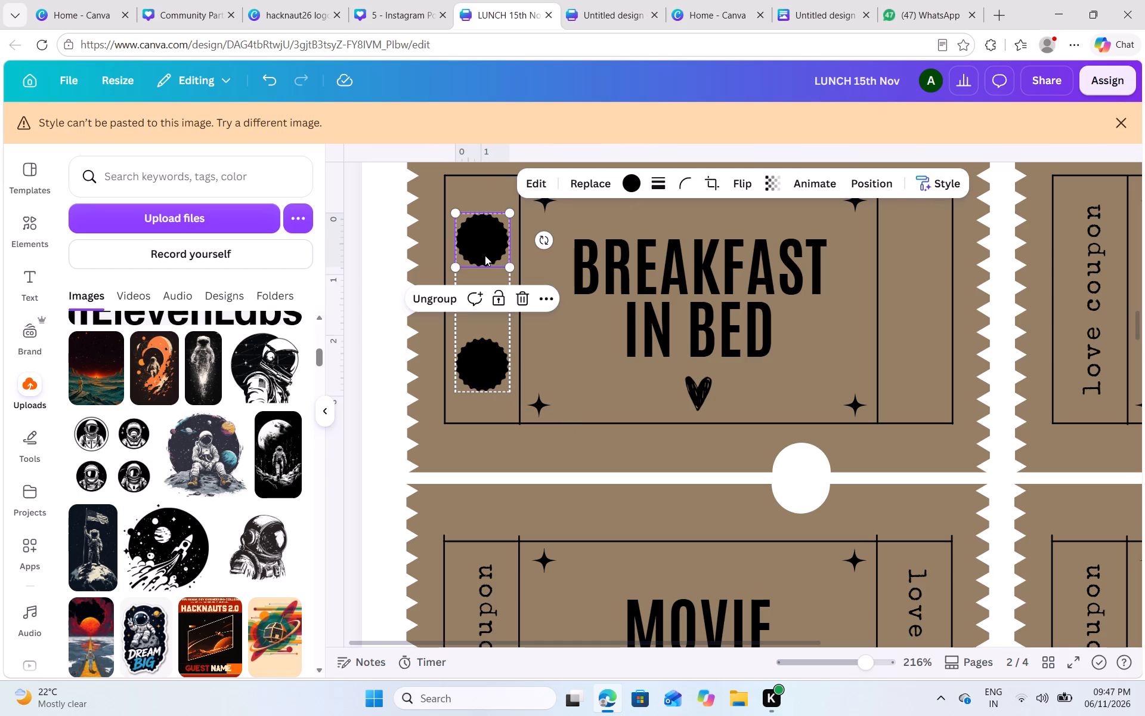
{"action": "key", "text": "Up"}
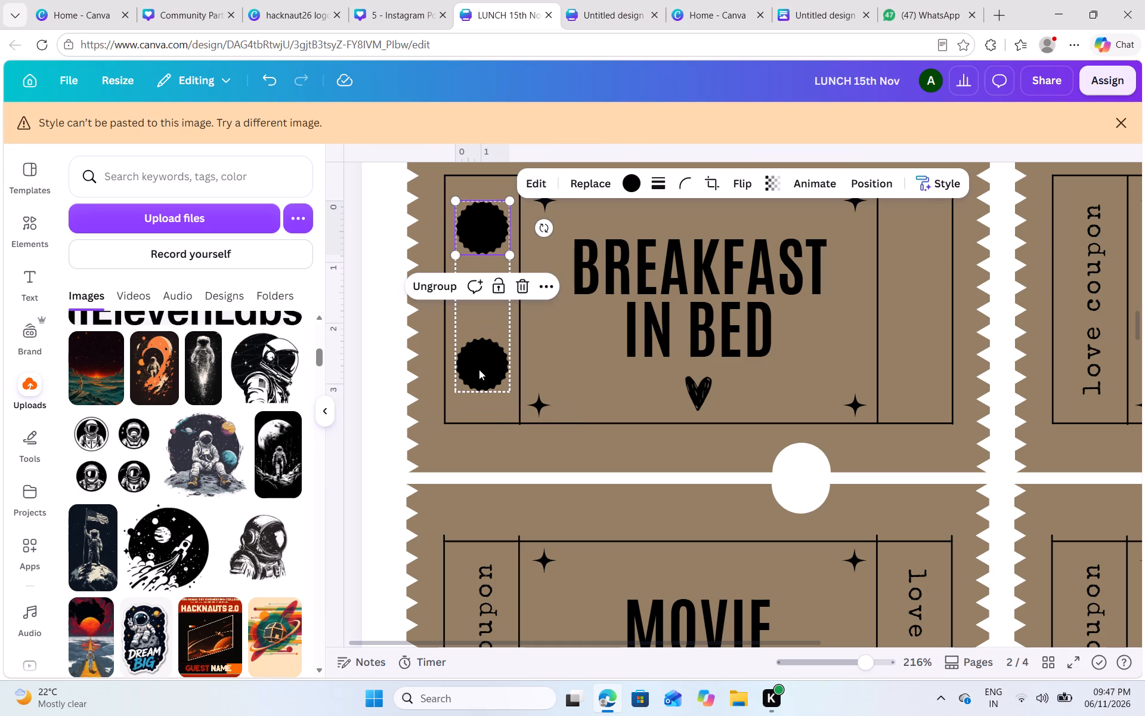
{"action": "left_click", "coordinate": [478, 369]}
{"action": "key", "text": "Down"}
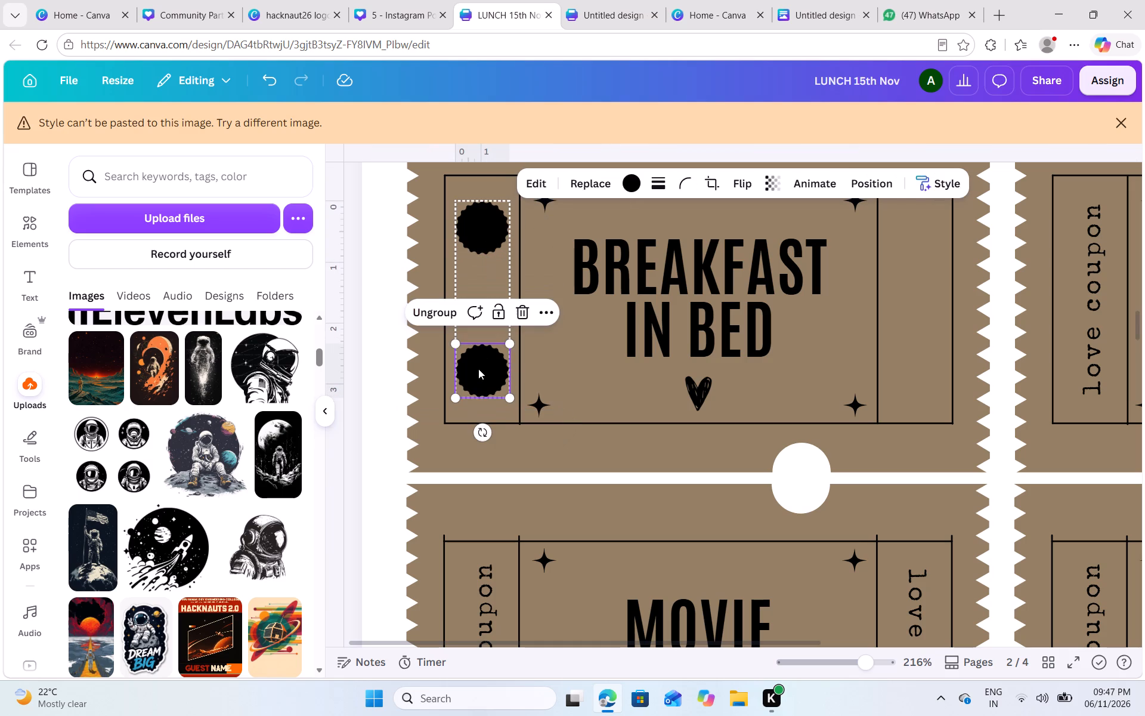
Recolour both scalloped badges in the BREAKFAST IN BED ticket's left stub white.
{"action": "left_click", "coordinate": [635, 184]}
{"action": "left_click", "coordinate": [215, 338]}
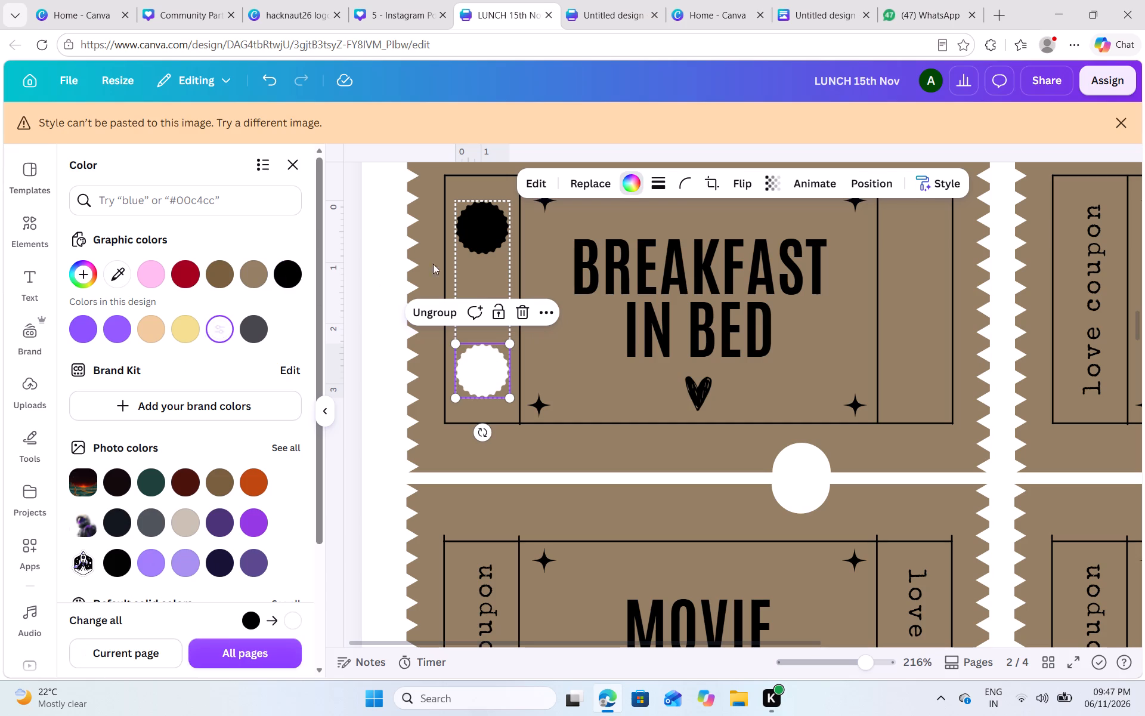
{"action": "left_click", "coordinate": [490, 230]}
{"action": "left_click", "coordinate": [212, 328]}
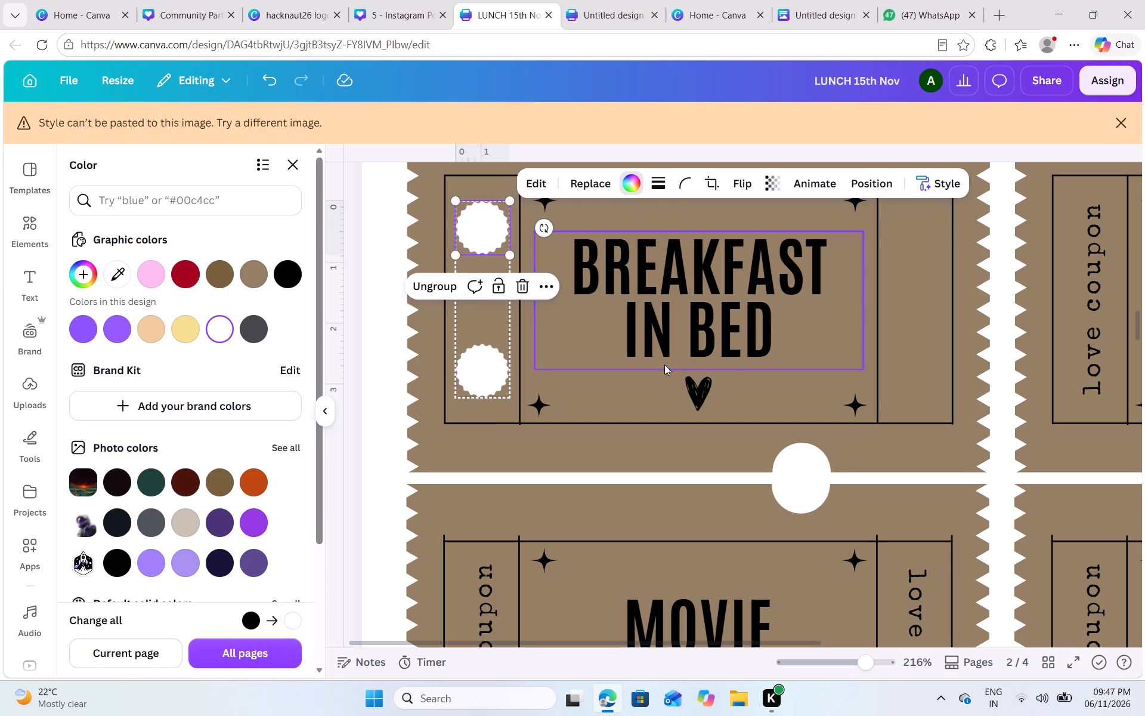
{"action": "left_click", "coordinate": [672, 382]}
Duplicate the white badge pair and centre the copy in the BREAKFAST IN BED ticket's right stub, level with the original pair.
{"action": "left_click", "coordinate": [471, 374]}
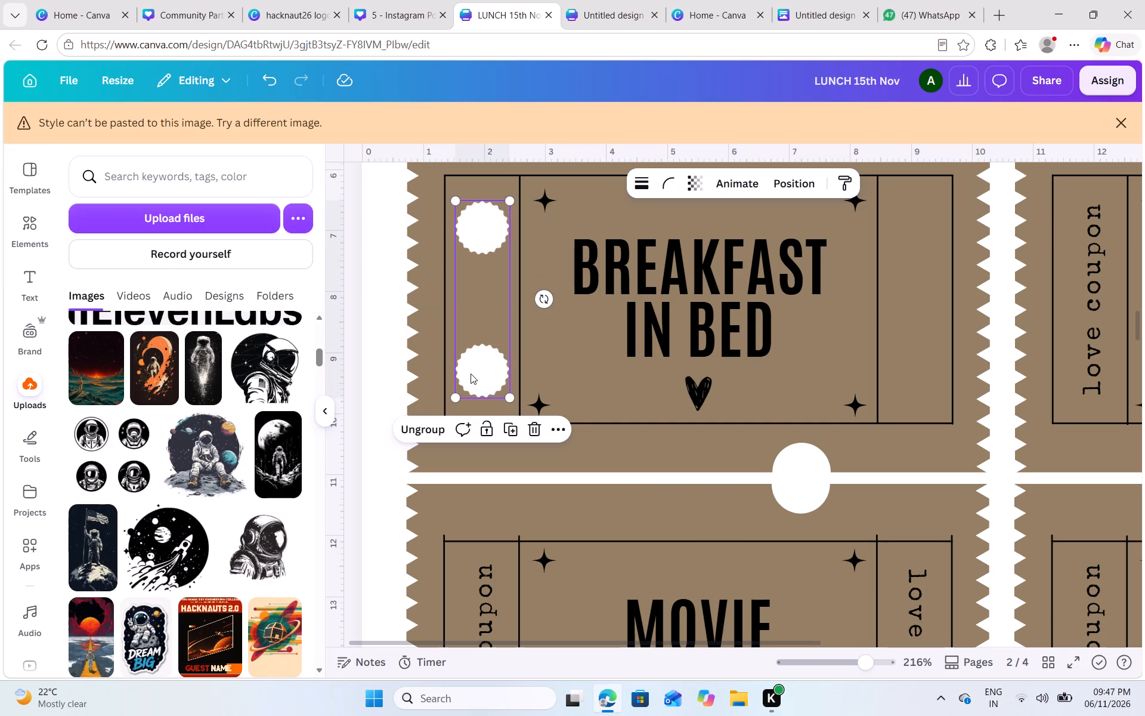
{"action": "key", "text": "ctrl+c"}
{"action": "key", "text": "ctrl+v"}
{"action": "left_click_drag", "start_coordinate": [505, 365], "coordinate": [893, 337]}
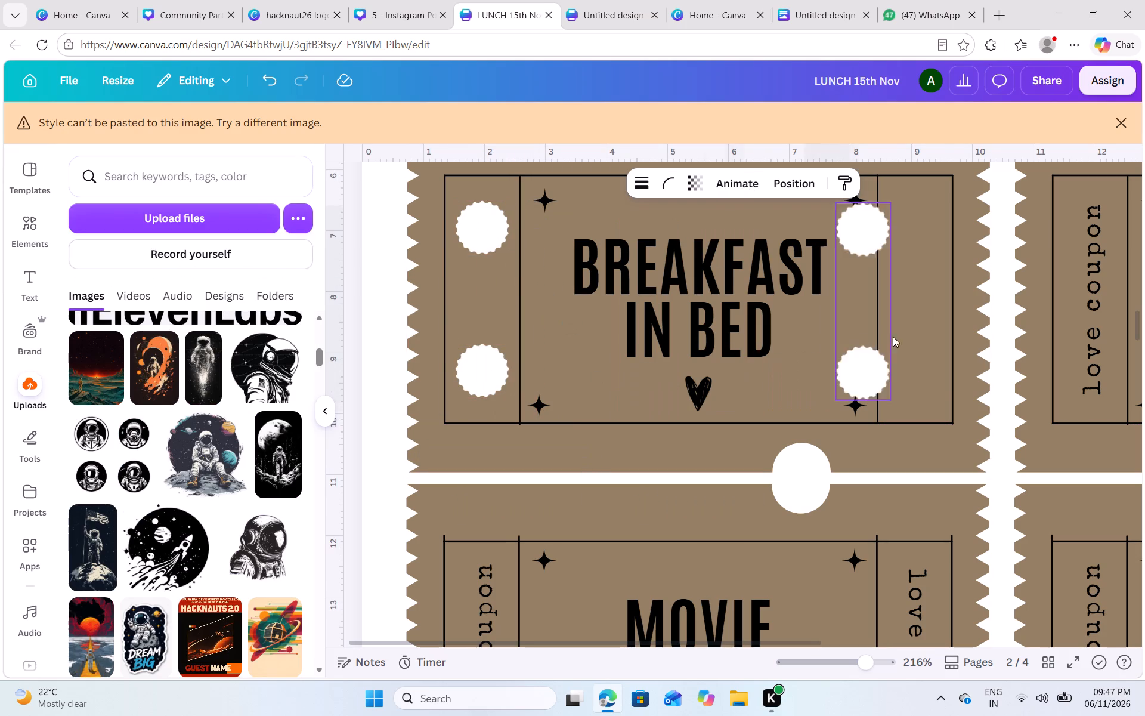
{"action": "left_click_drag", "start_coordinate": [893, 337], "coordinate": [912, 334]}
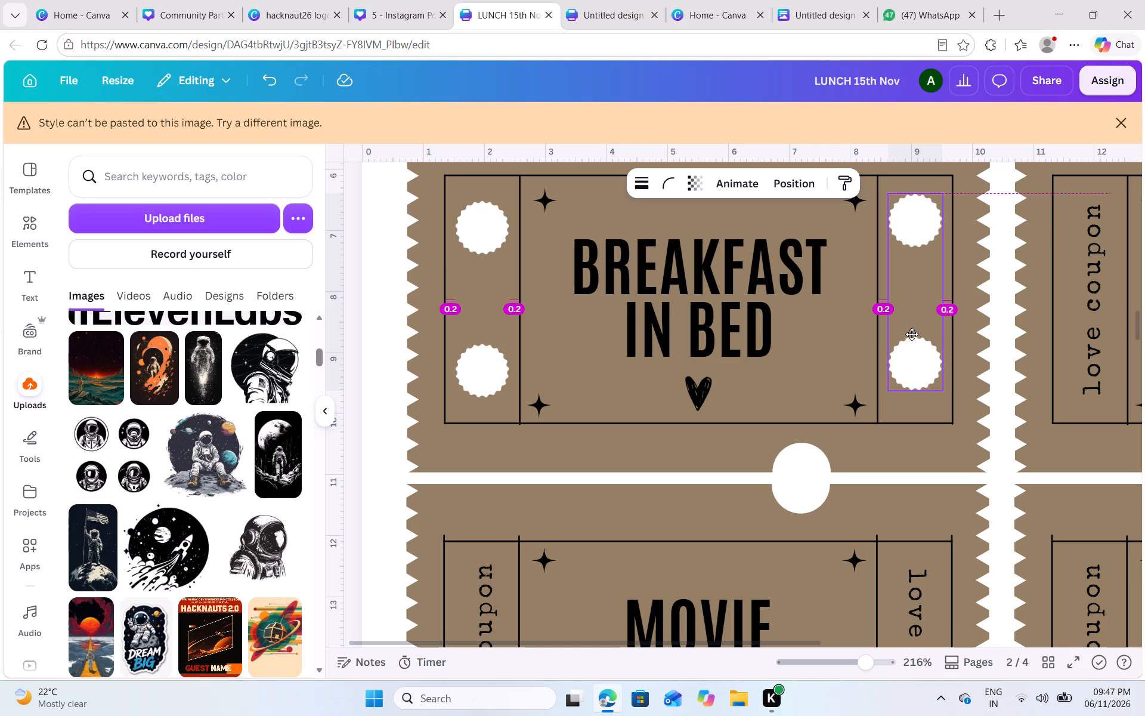
{"action": "left_click_drag", "start_coordinate": [912, 334], "coordinate": [911, 333]}
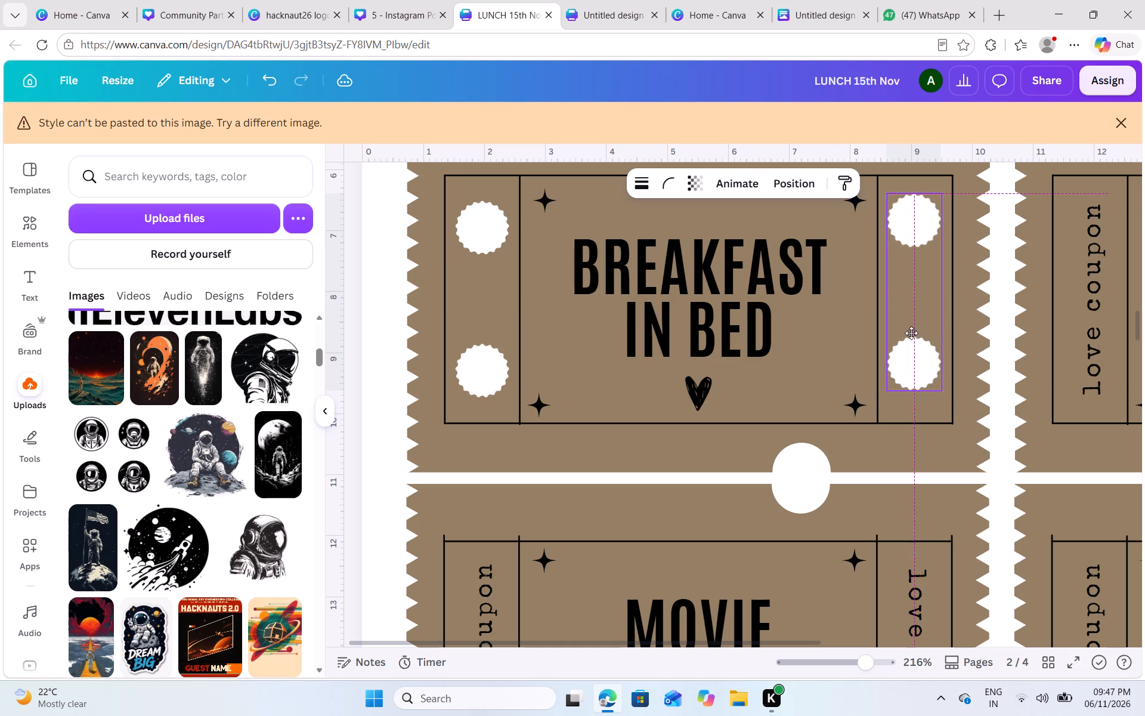
{"action": "left_click_drag", "start_coordinate": [911, 333], "coordinate": [910, 338]}
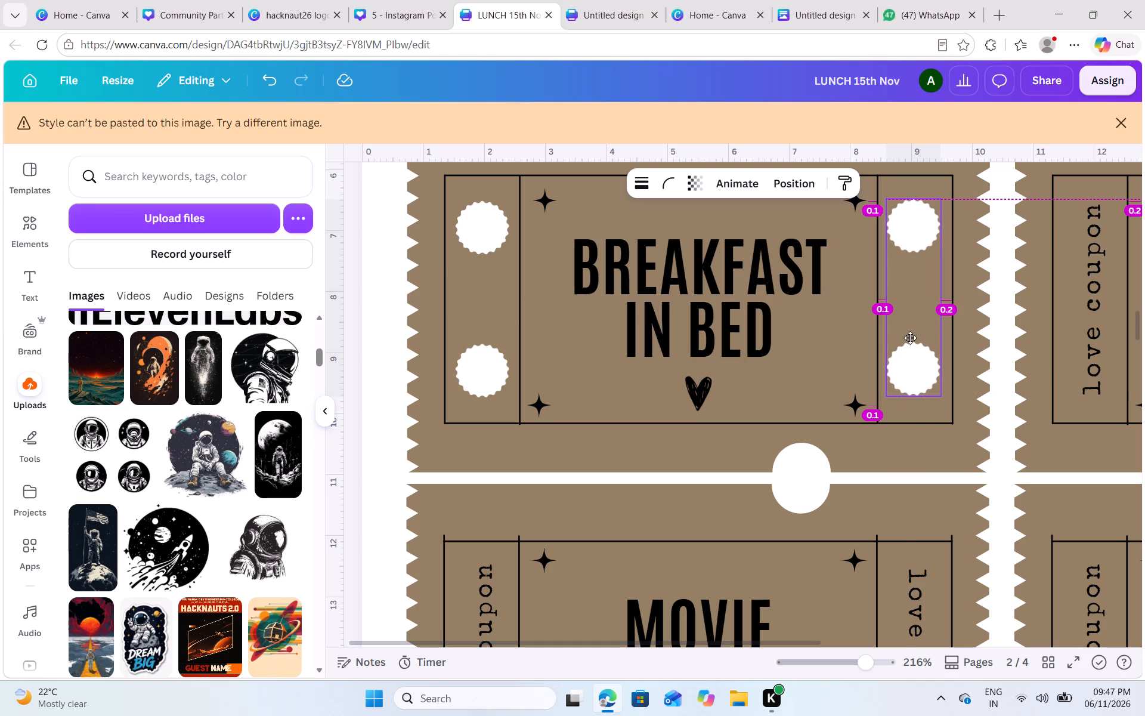
{"action": "left_click_drag", "start_coordinate": [910, 338], "coordinate": [912, 338]}
Move the astronaut landscape image off the DATE NIGHT ticket, up towards the top of page 2.
{"action": "scroll", "coordinate": [912, 338], "scroll_direction": "down", "scroll_amount": 3, "text": "ctrl"}
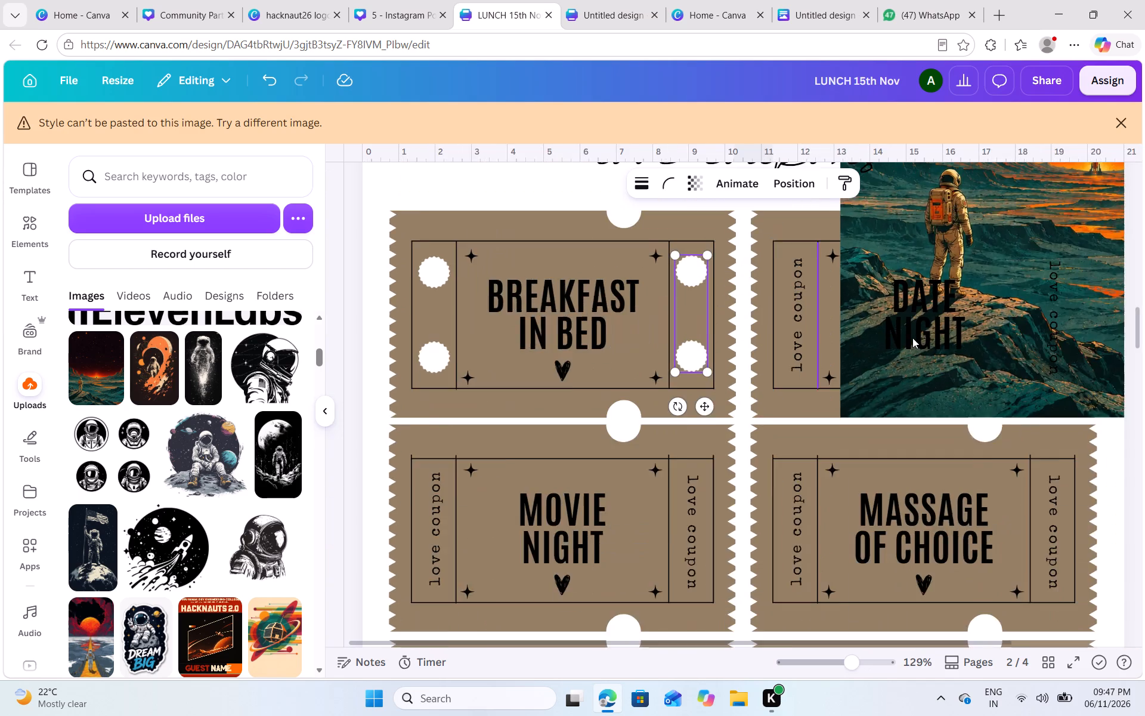
{"action": "scroll", "coordinate": [912, 338], "scroll_direction": "down", "scroll_amount": 1, "text": "ctrl"}
{"action": "left_click", "coordinate": [352, 453]}
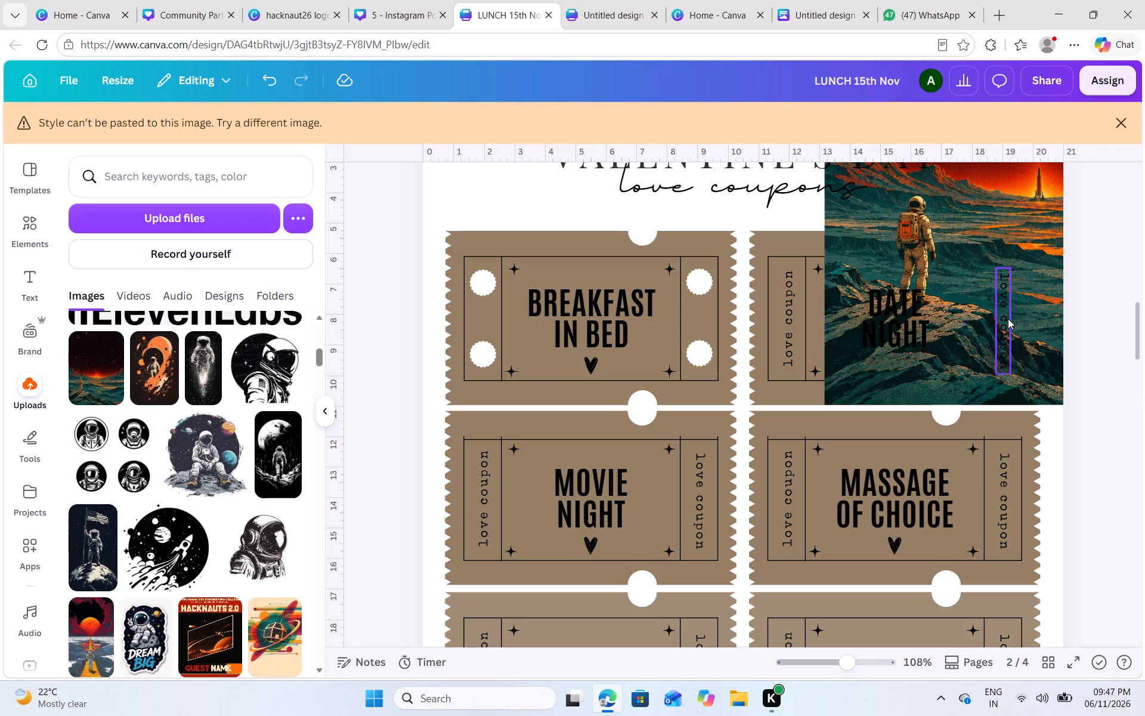
{"action": "left_click", "coordinate": [1009, 319]}
{"action": "left_click", "coordinate": [918, 200]}
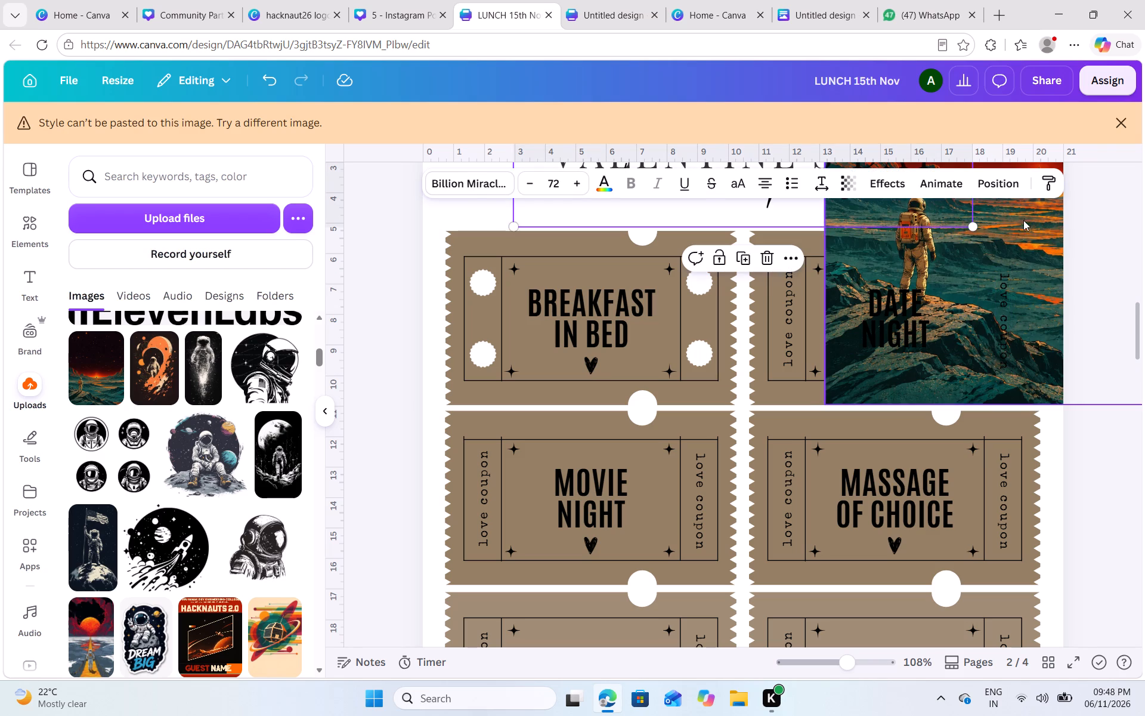
{"action": "left_click", "coordinate": [1024, 217]}
{"action": "left_click_drag", "start_coordinate": [1024, 218], "coordinate": [794, 63]}
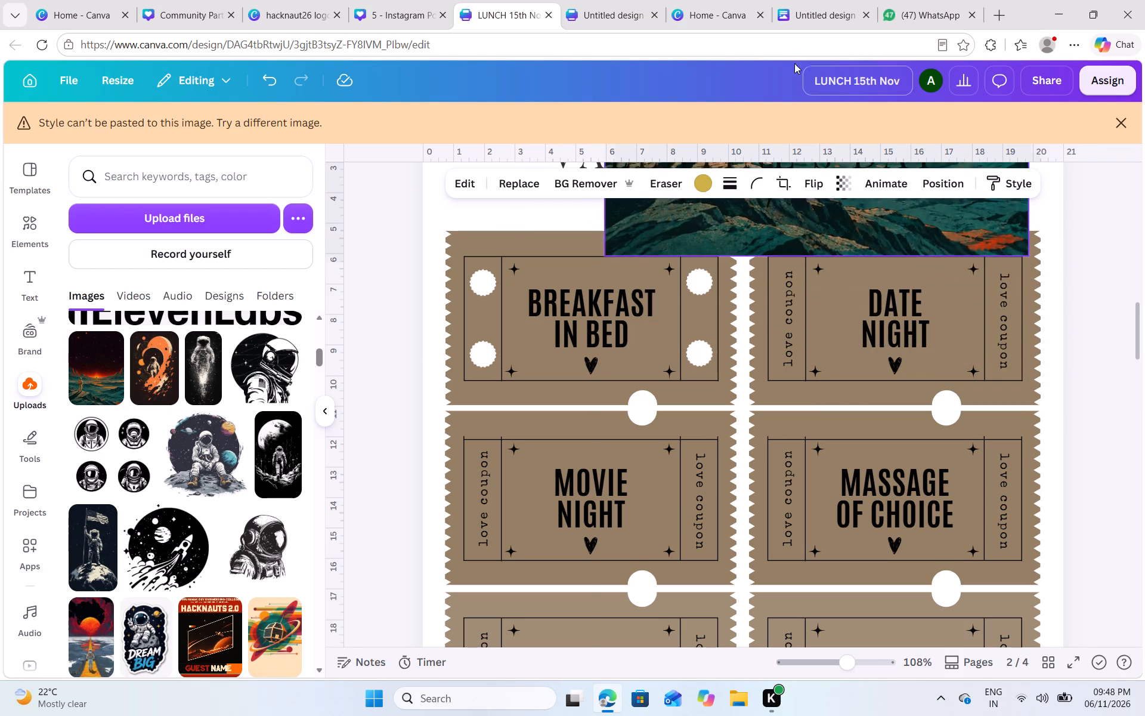
Shift the astronaut landscape image slightly higher so it sits clear above the top row of tickets.
{"action": "left_click_drag", "start_coordinate": [794, 63], "coordinate": [786, 41]}
Group the two white badge pairs in the BREAKFAST IN BED ticket's left and right stubs.
{"action": "left_click", "coordinate": [478, 286]}
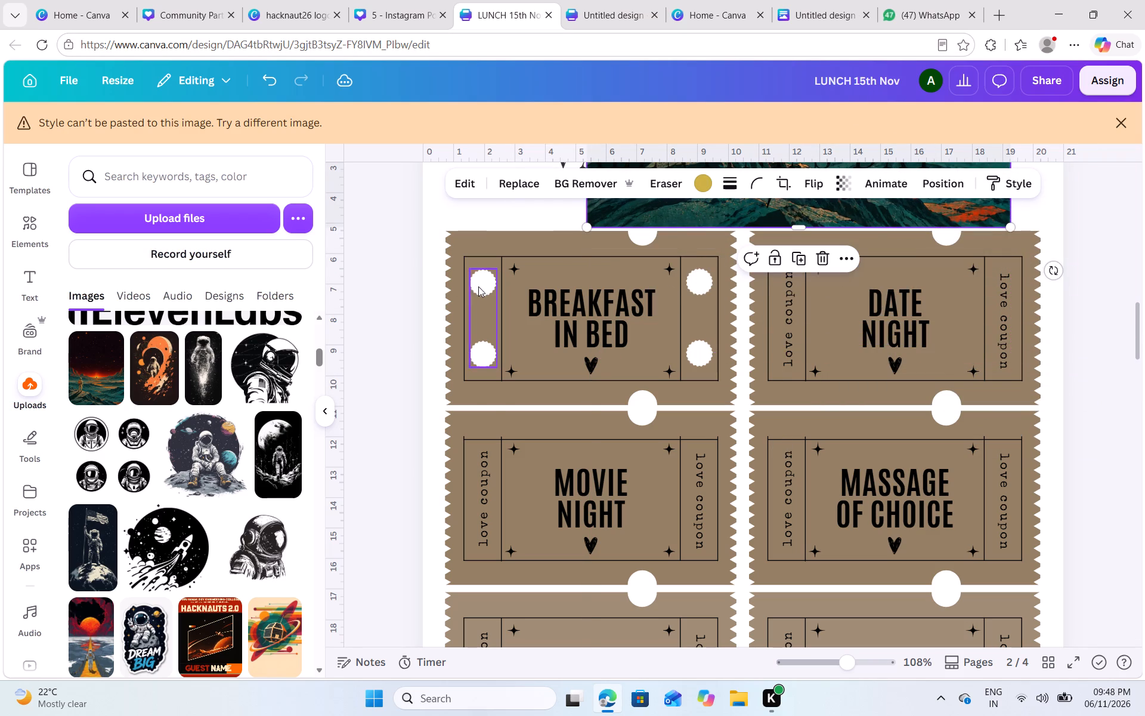
{"action": "left_click", "coordinate": [712, 334], "text": "shift"}
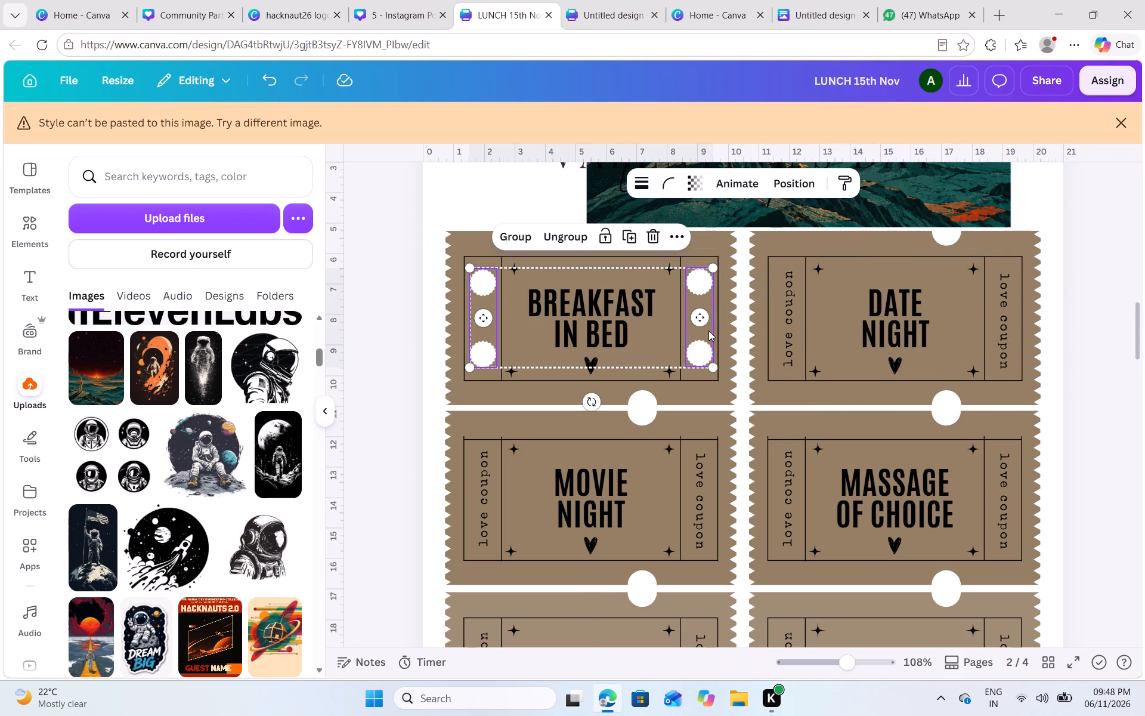
{"action": "left_click", "coordinate": [514, 233]}
Delete the vertical "love coupon" text from the DATE NIGHT ticket's left stub.
{"action": "left_click", "coordinate": [787, 325]}
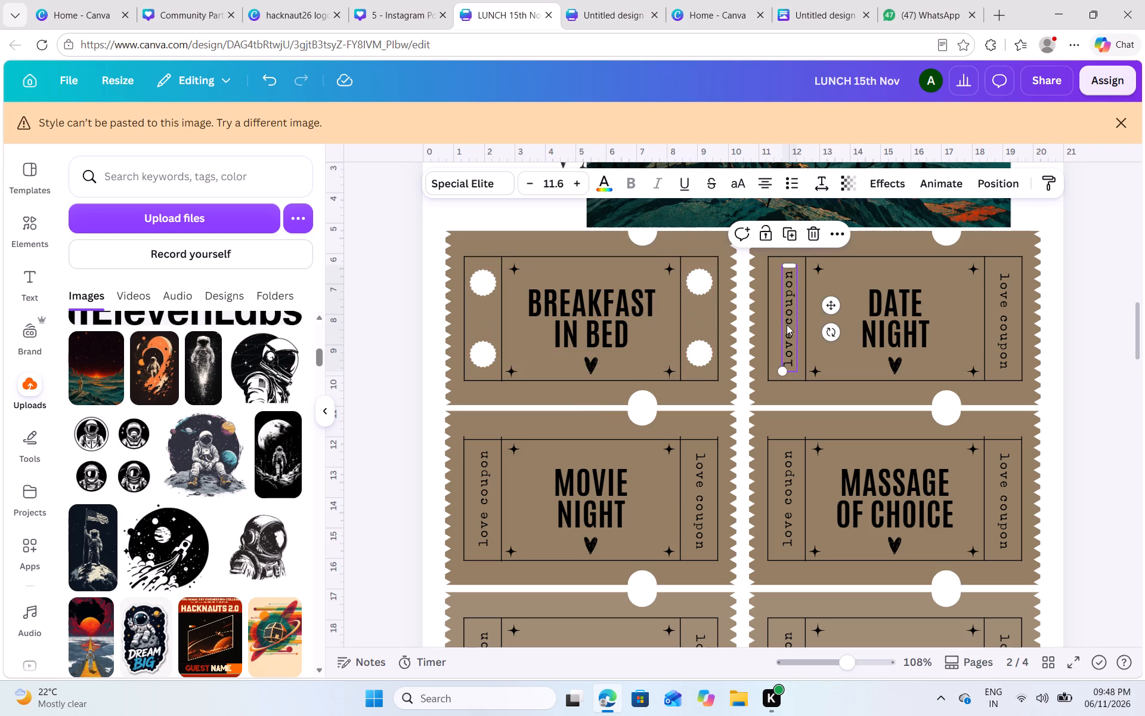
{"action": "left_click", "coordinate": [816, 237]}
Delete all remaining vertical "love coupon" texts from the stubs of the seven tickets from DATE NIGHT to ROMANTIC DINNER.
{"action": "left_click", "coordinate": [1001, 324]}
{"action": "scroll", "coordinate": [999, 323], "scroll_direction": "down", "scroll_amount": 1}
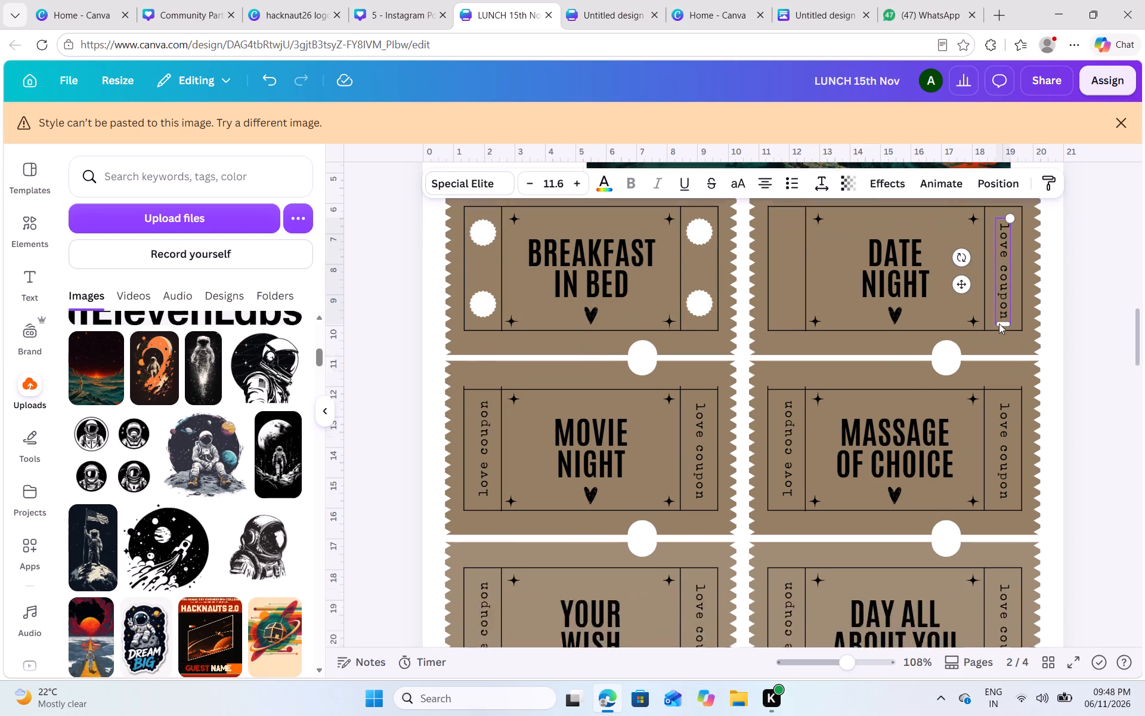
{"action": "scroll", "coordinate": [999, 323], "scroll_direction": "down", "scroll_amount": 1}
{"action": "scroll", "coordinate": [999, 323], "scroll_direction": "up", "scroll_amount": 1}
{"action": "scroll", "coordinate": [999, 323], "scroll_direction": "down", "scroll_amount": 3, "text": "ctrl"}
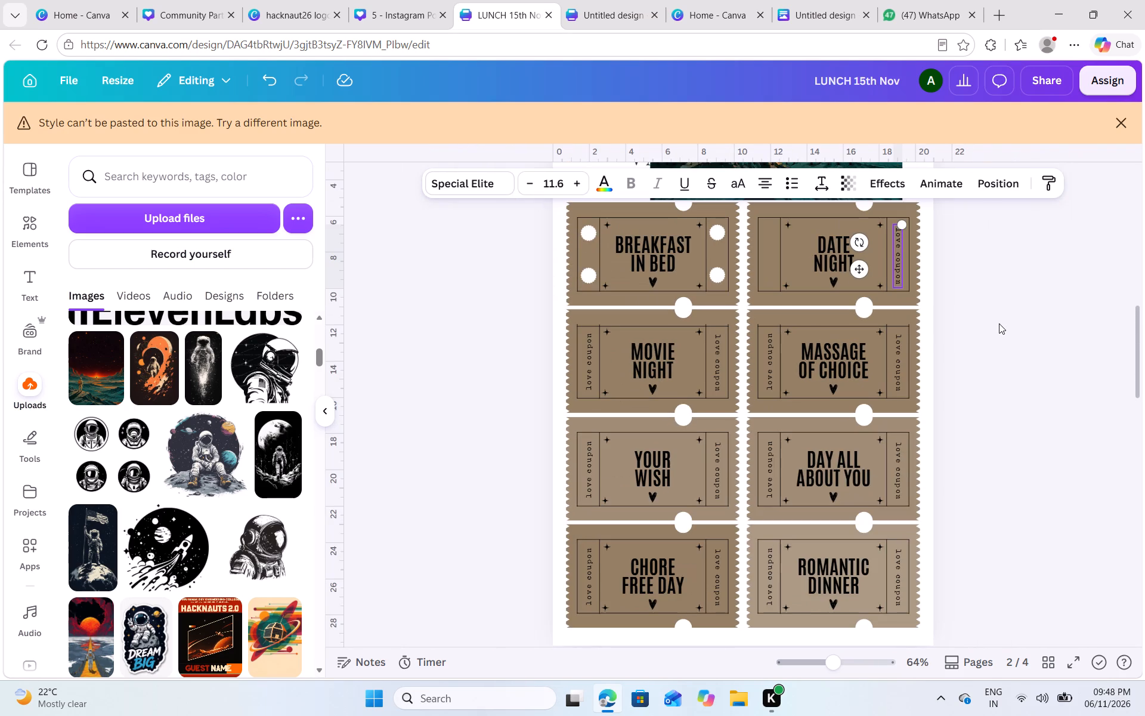
{"action": "left_click", "coordinate": [898, 366], "text": "shift"}
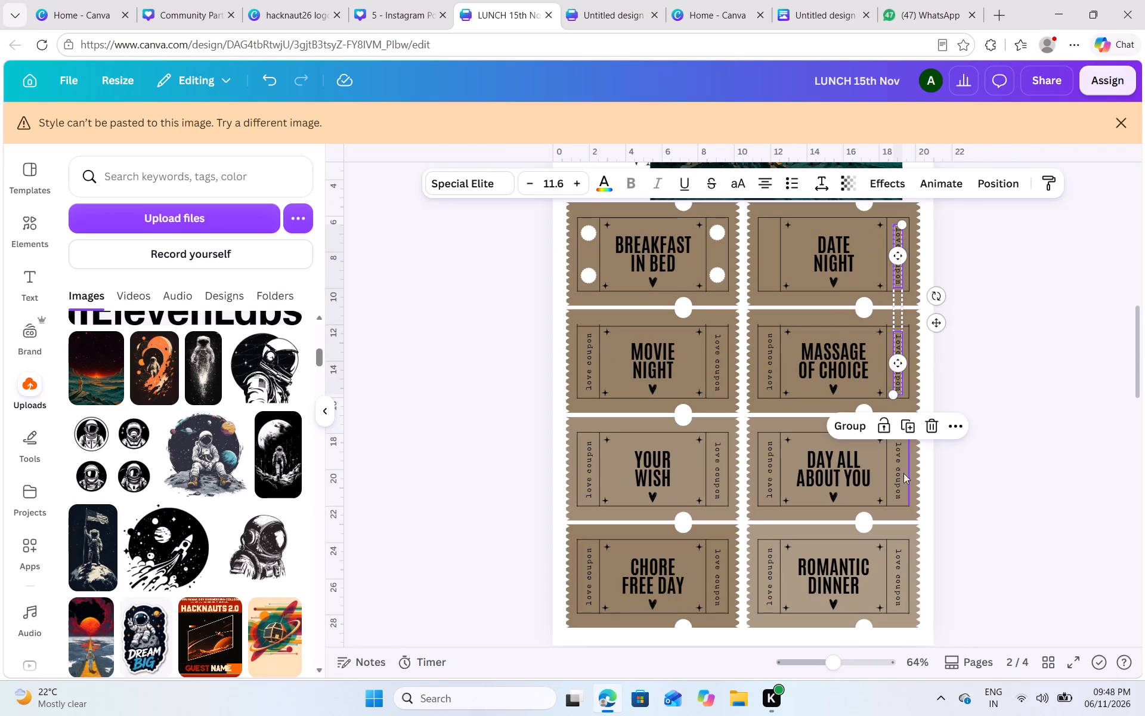
{"action": "left_click", "coordinate": [897, 479], "text": "shift"}
{"action": "left_click", "coordinate": [898, 590], "text": "shift"}
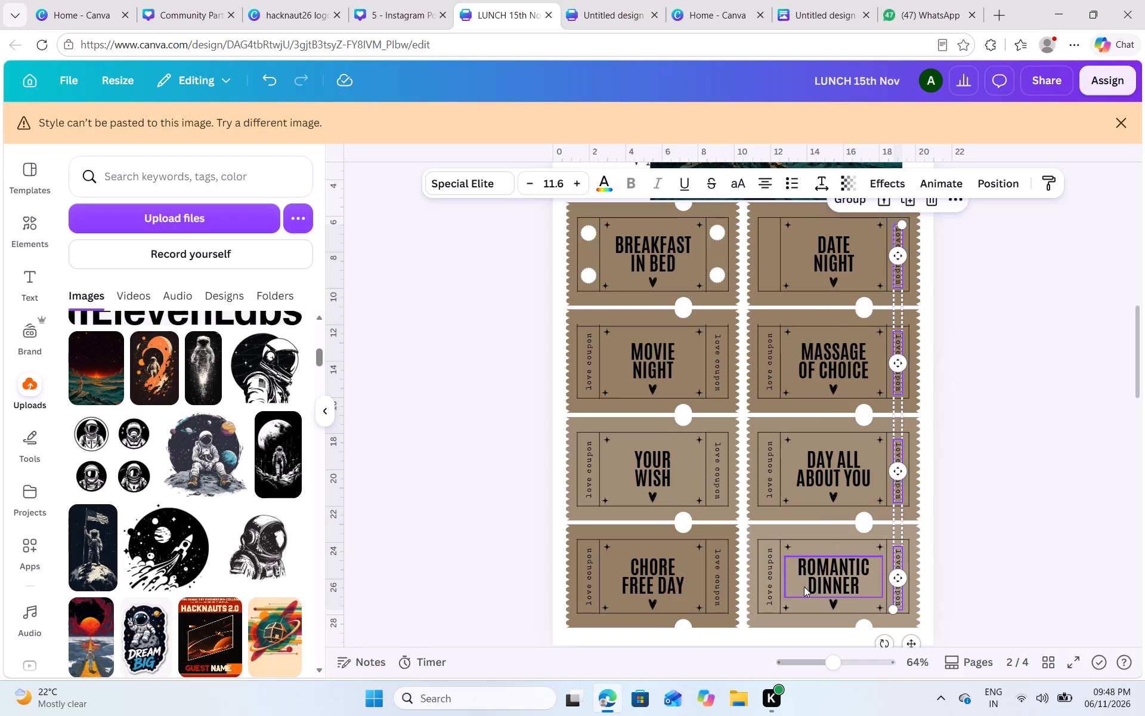
{"action": "left_click", "coordinate": [772, 587], "text": "shift"}
{"action": "left_click", "coordinate": [769, 474], "text": "shift"}
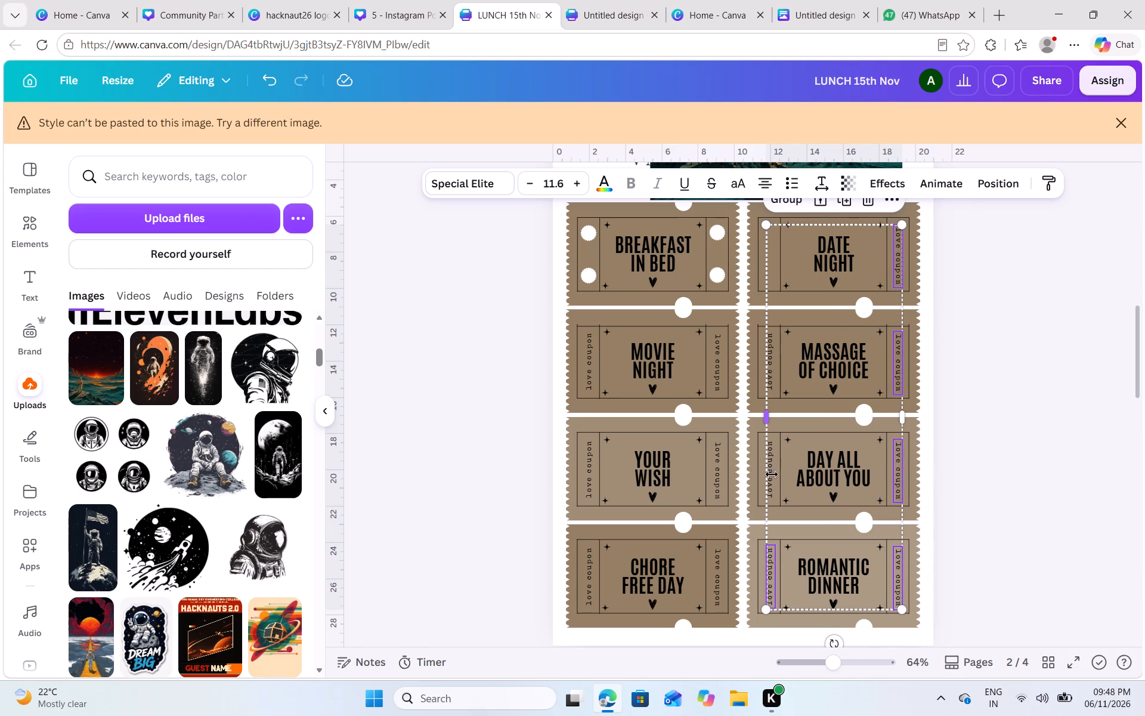
{"action": "left_click", "coordinate": [774, 477], "text": "shift"}
{"action": "left_click", "coordinate": [773, 381], "text": "shift"}
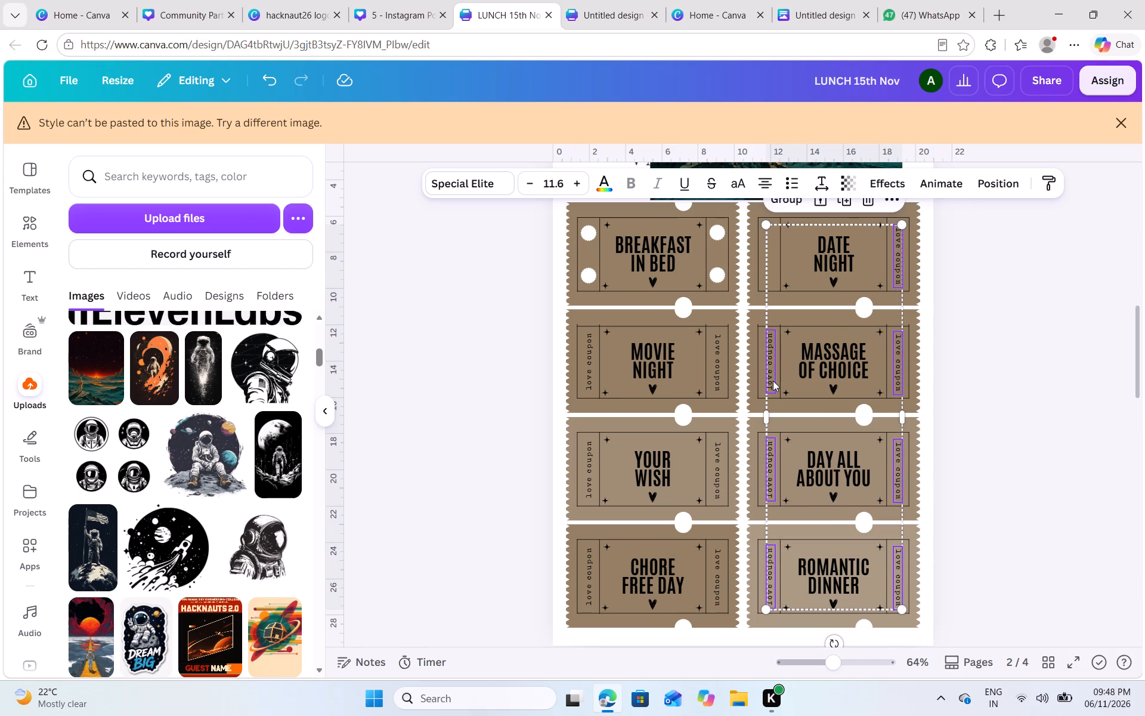
{"action": "left_click", "coordinate": [714, 365], "text": "shift"}
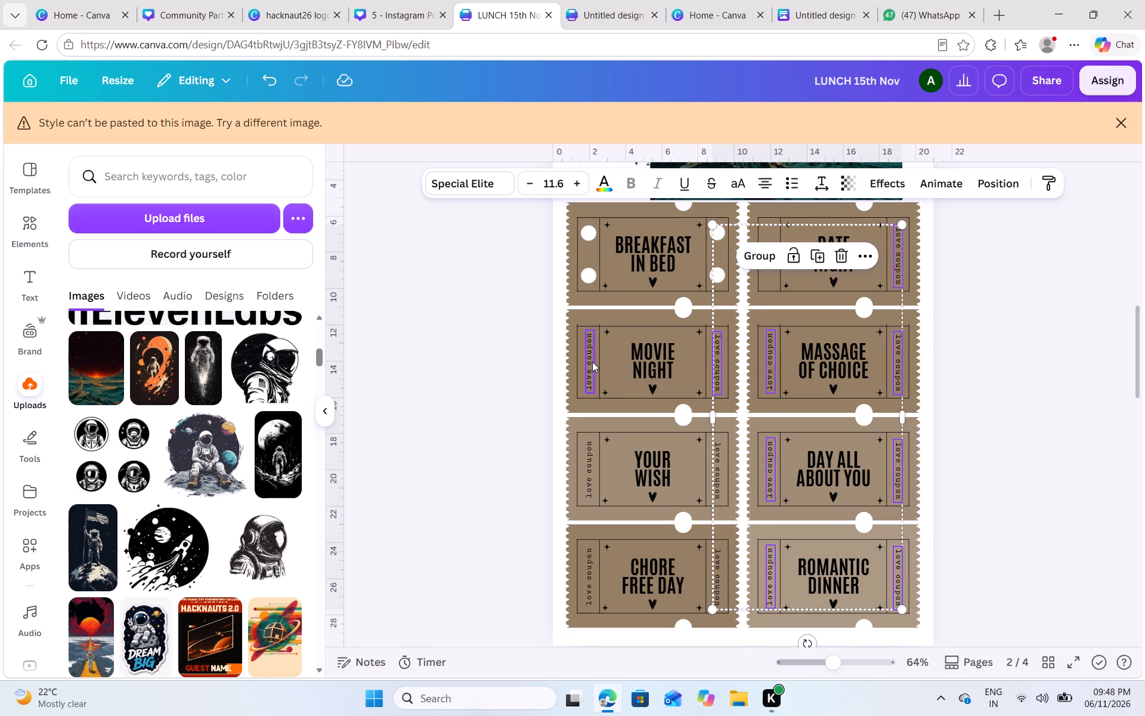
{"action": "left_click", "coordinate": [592, 362], "text": "shift"}
{"action": "left_click", "coordinate": [592, 475], "text": "shift"}
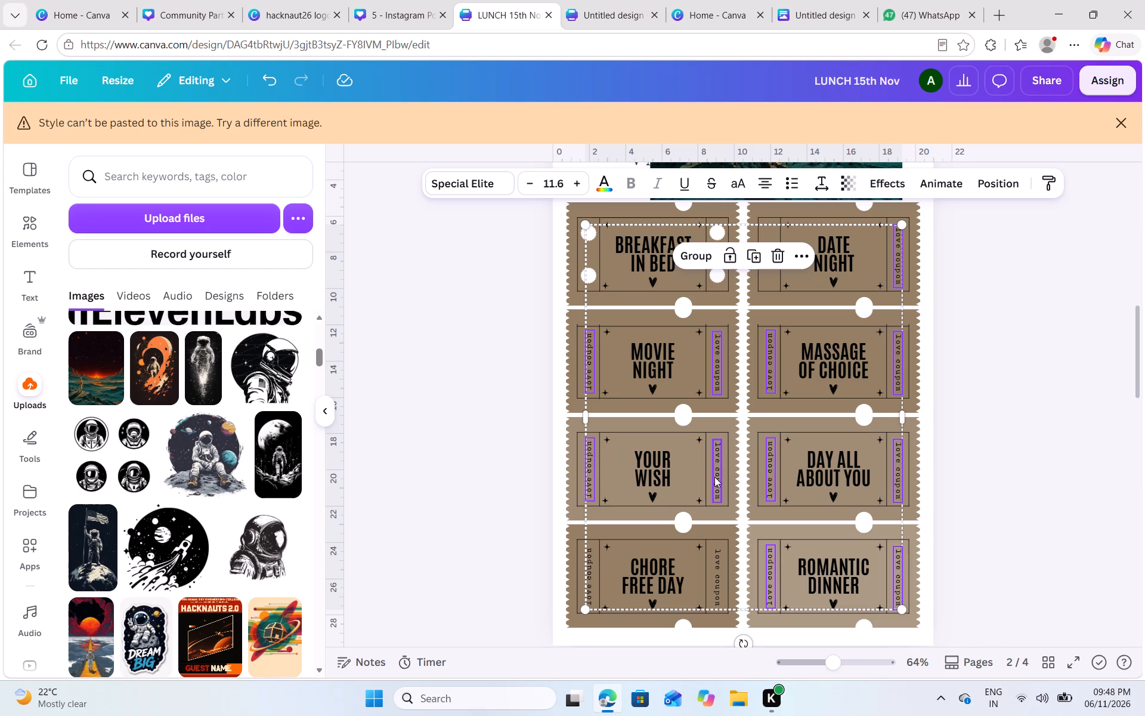
{"action": "left_click", "coordinate": [716, 477], "text": "shift"}
{"action": "left_click", "coordinate": [717, 576], "text": "shift"}
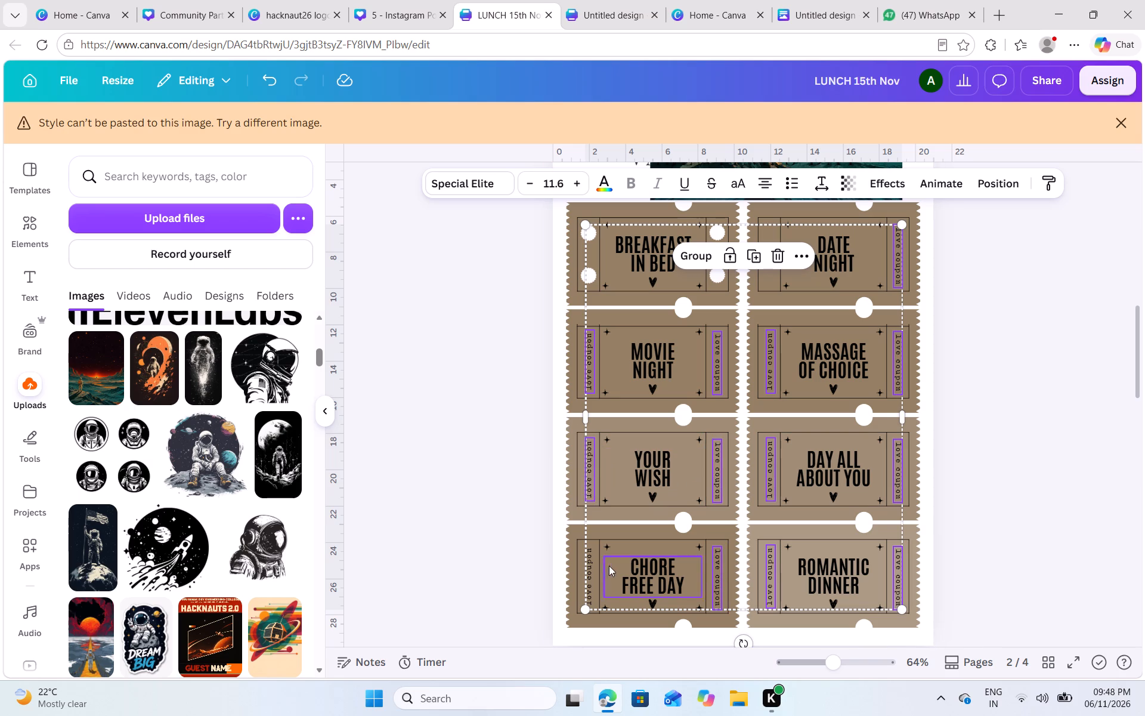
{"action": "left_click", "coordinate": [590, 569], "text": "shift"}
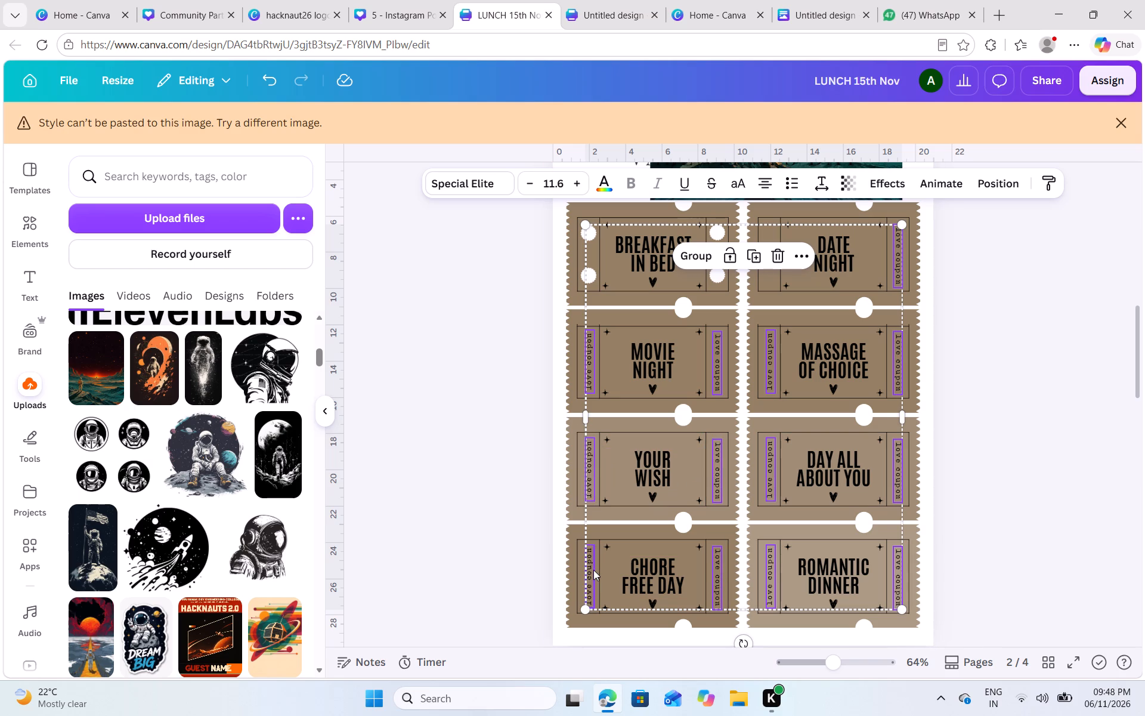
{"action": "left_click", "coordinate": [593, 570], "text": "shift"}
{"action": "left_click", "coordinate": [773, 261]}
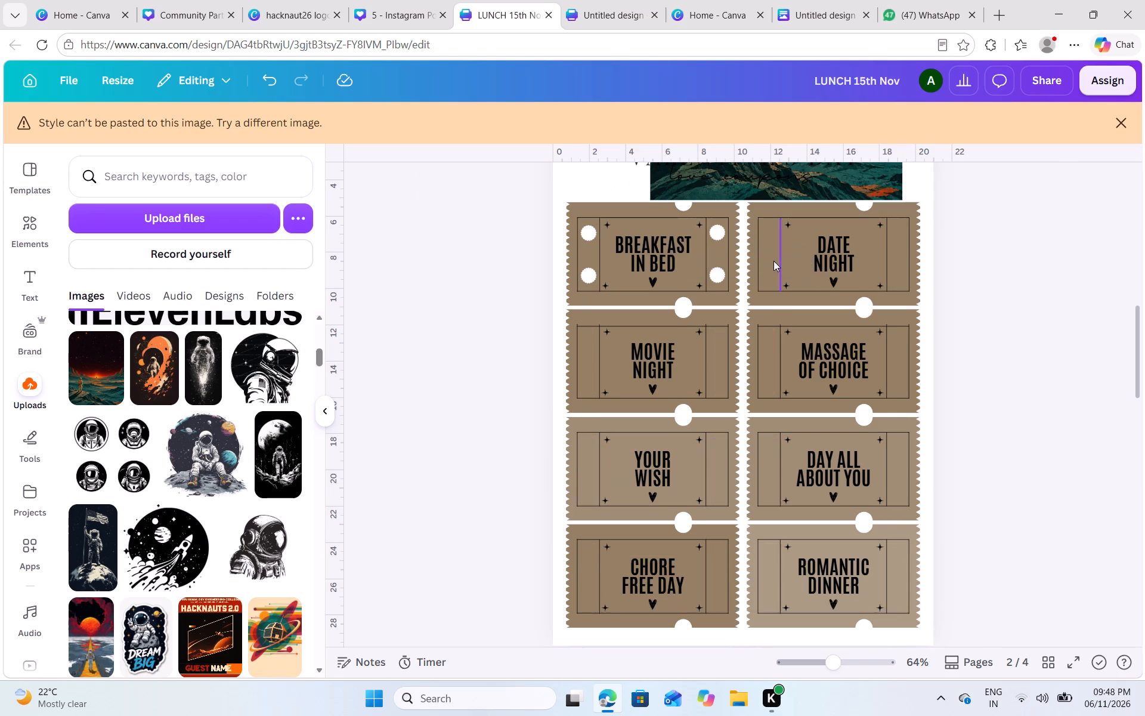
Duplicate the BREAKFAST IN BED ticket's group of four white badges and place the copy over the DATE NIGHT ticket's stubs.
{"action": "left_click", "coordinate": [716, 271]}
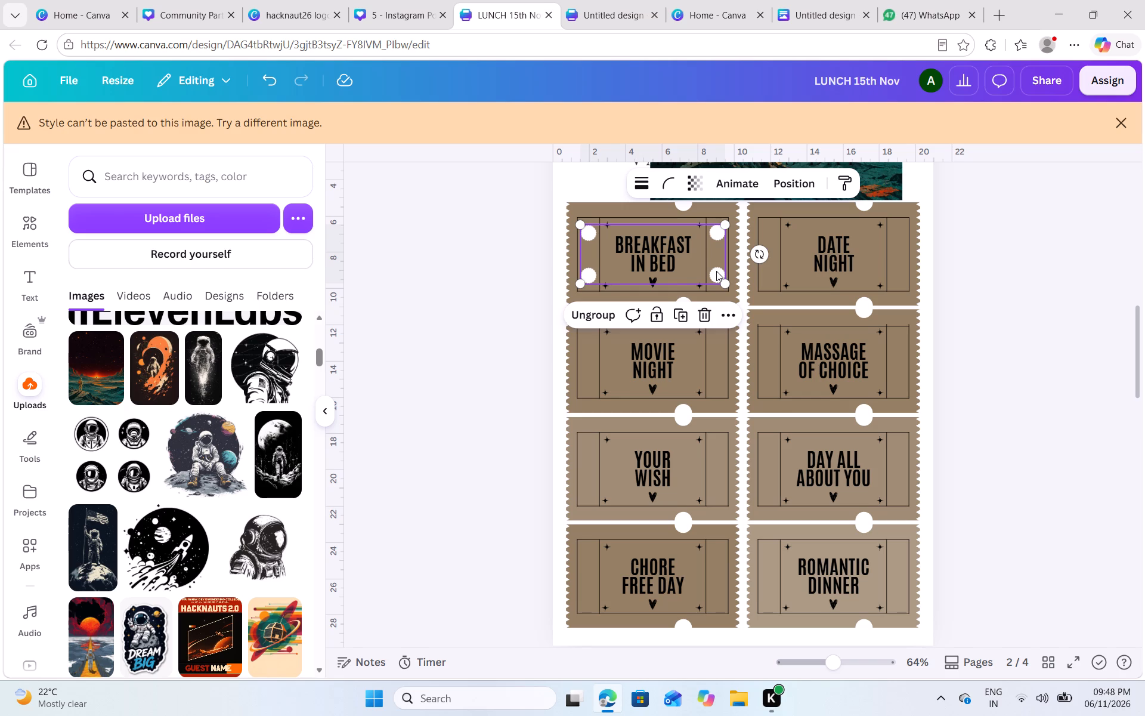
{"action": "key", "text": "ctrl+c"}
{"action": "key", "text": "ctrl+v"}
{"action": "left_click_drag", "start_coordinate": [696, 268], "coordinate": [883, 273]}
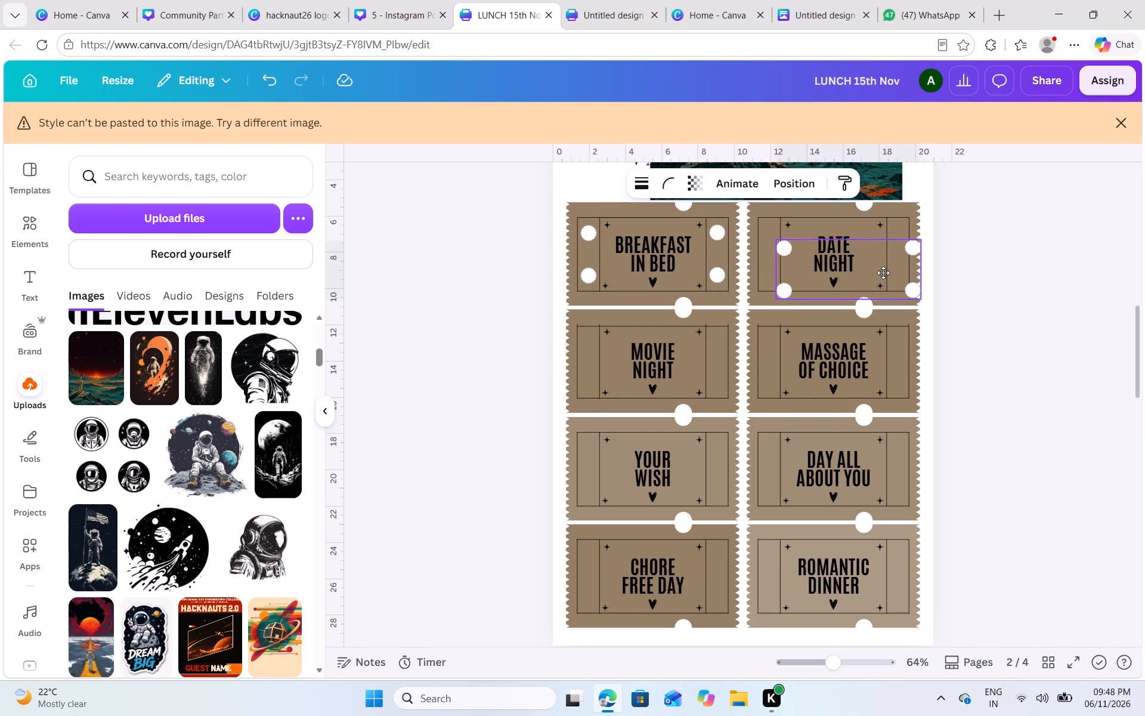
{"action": "left_click_drag", "start_coordinate": [883, 273], "coordinate": [869, 266]}
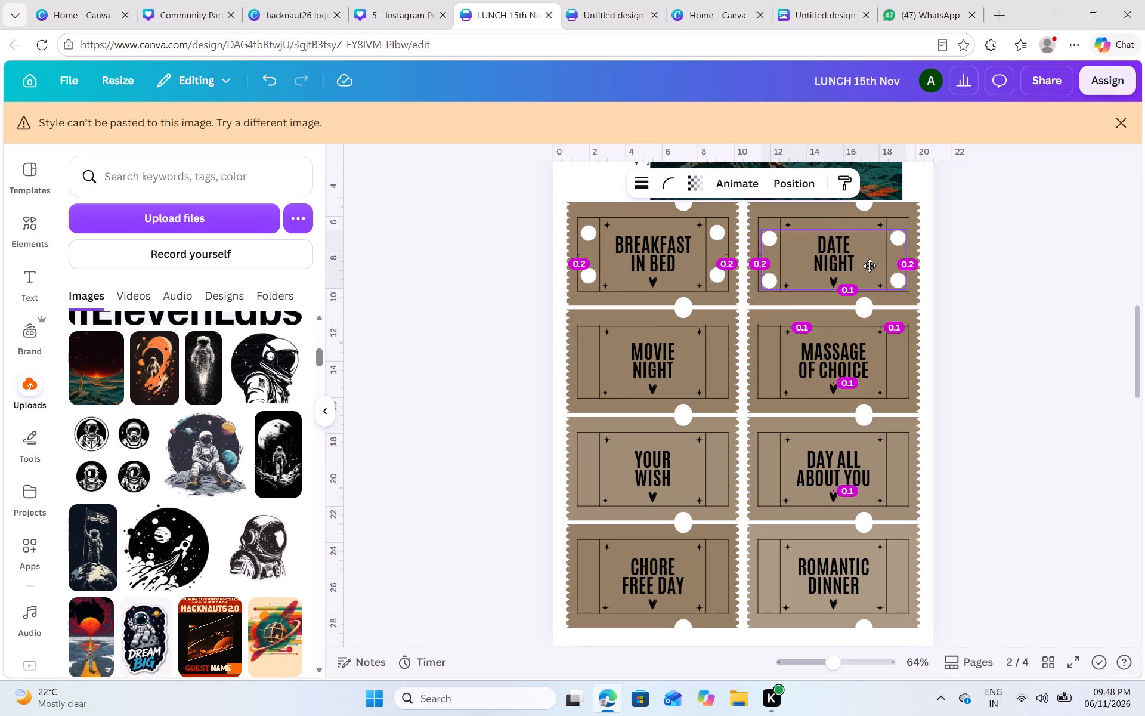
{"action": "left_click_drag", "start_coordinate": [869, 266], "coordinate": [868, 264]}
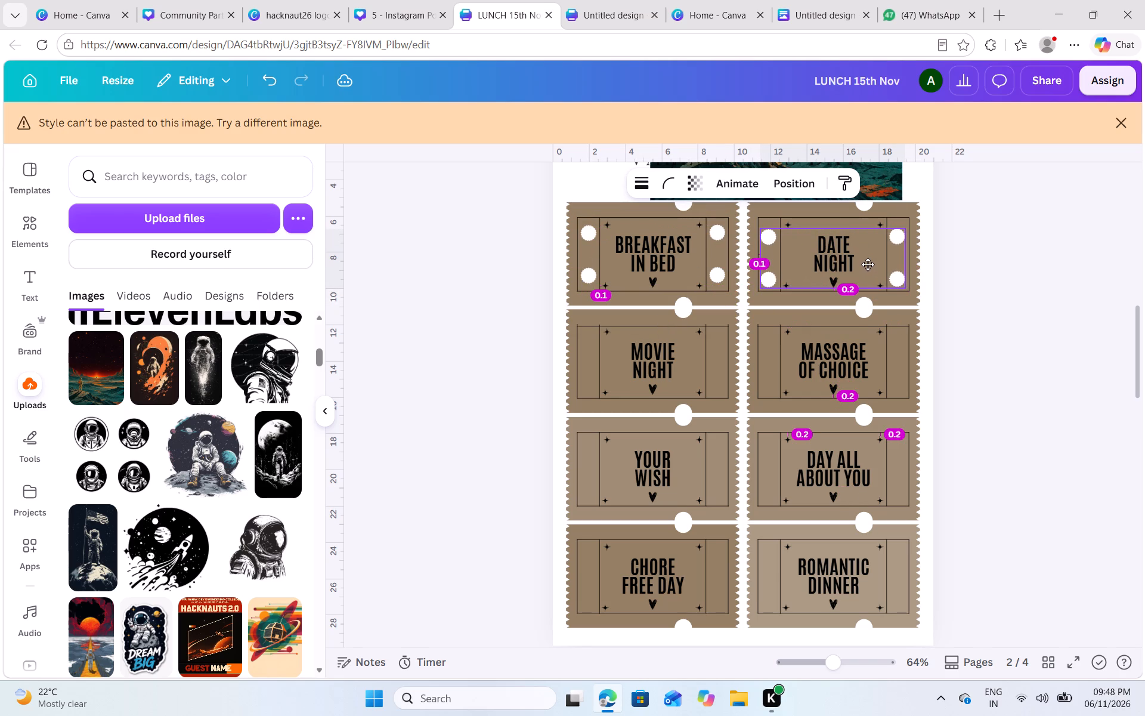
{"action": "left_click_drag", "start_coordinate": [868, 264], "coordinate": [867, 266]}
Nudge the DATE NIGHT badge group so it is centred across its stubs and level with the BREAKFAST IN BED badges.
{"action": "scroll", "coordinate": [867, 266], "scroll_direction": "up", "scroll_amount": 2, "text": "ctrl"}
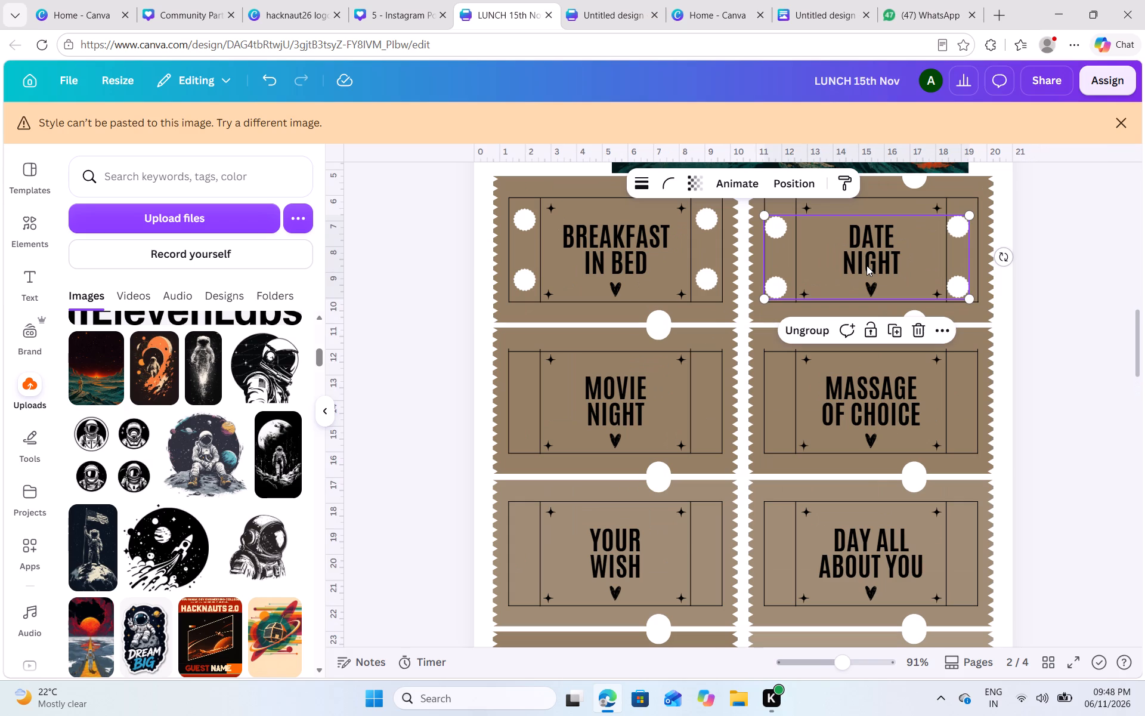
{"action": "left_click", "coordinate": [856, 261]}
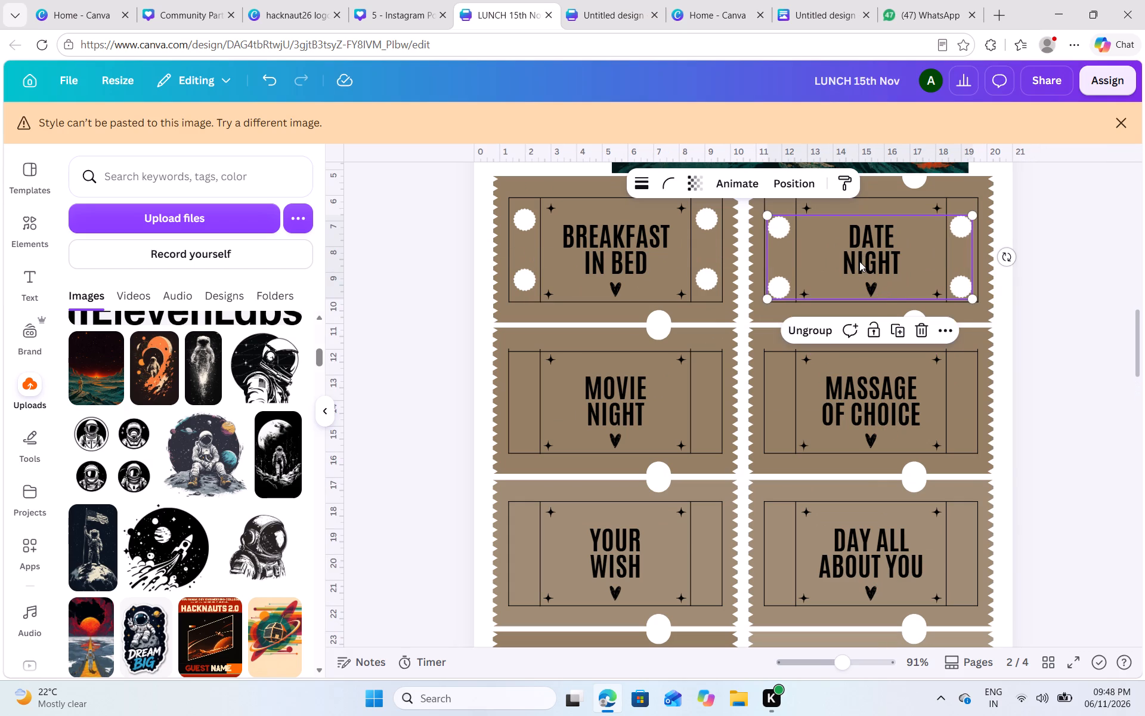
{"action": "key", "text": "Up"}
{"action": "key", "text": "Up"}
{"action": "key", "text": "Up"}
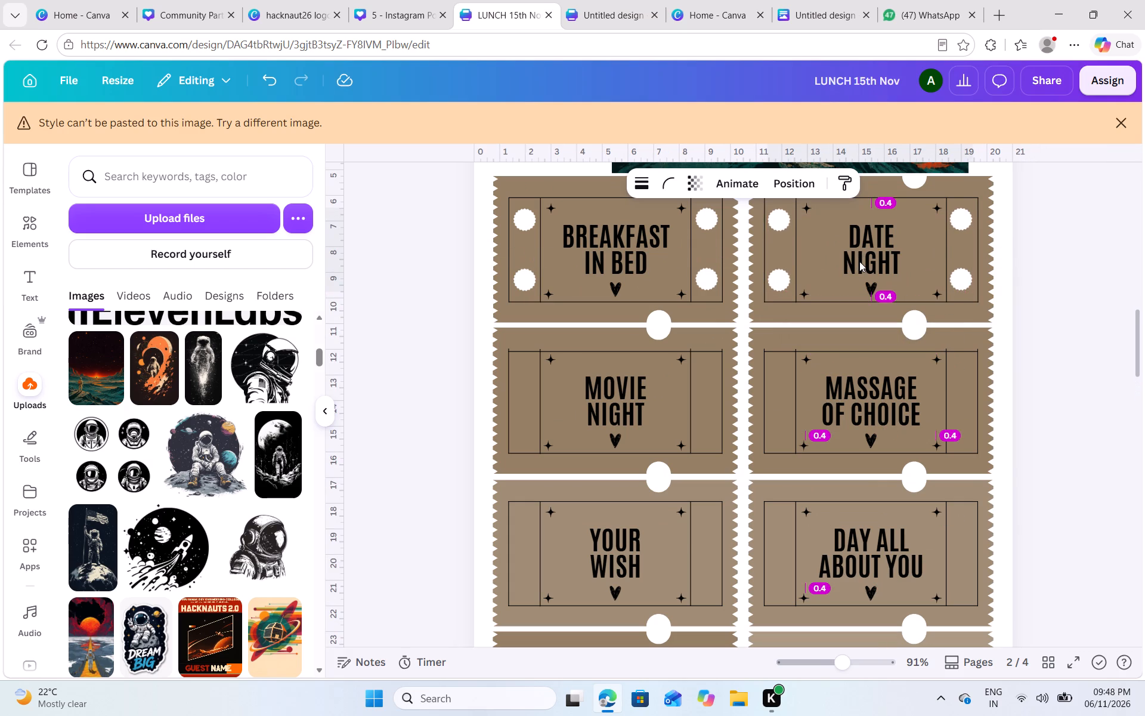
{"action": "key", "text": "Down"}
{"action": "key", "text": "Up"}
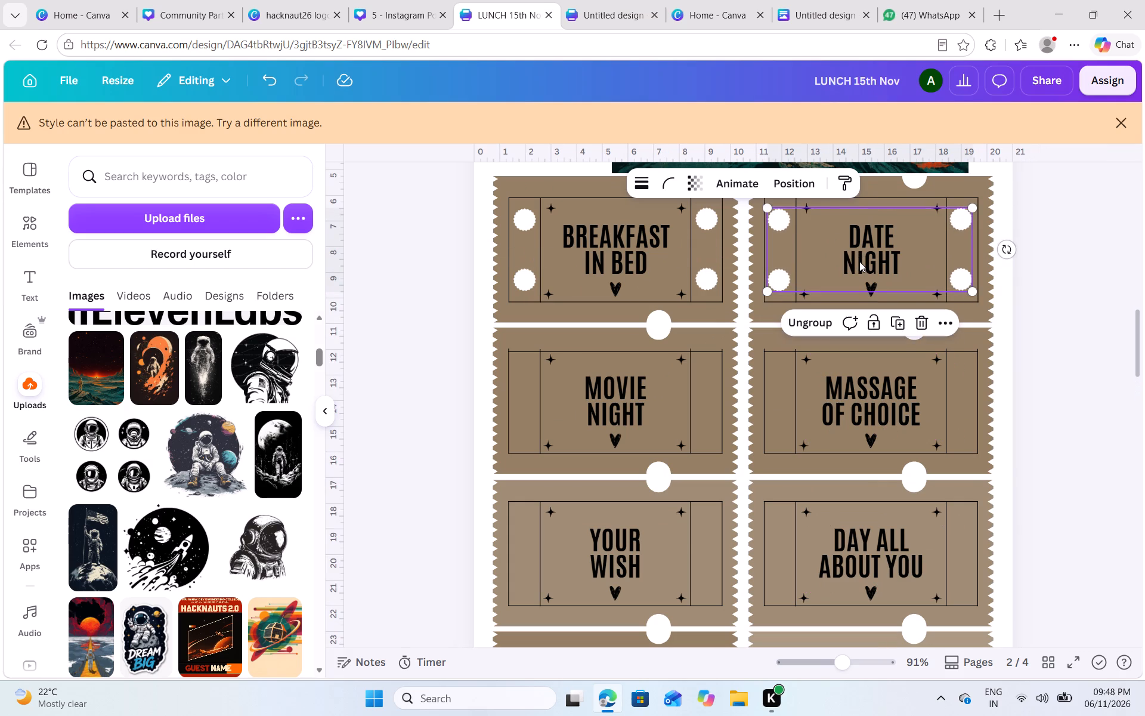
{"action": "key", "text": "Right"}
{"action": "key", "text": "Down"}
{"action": "key", "text": "Up"}
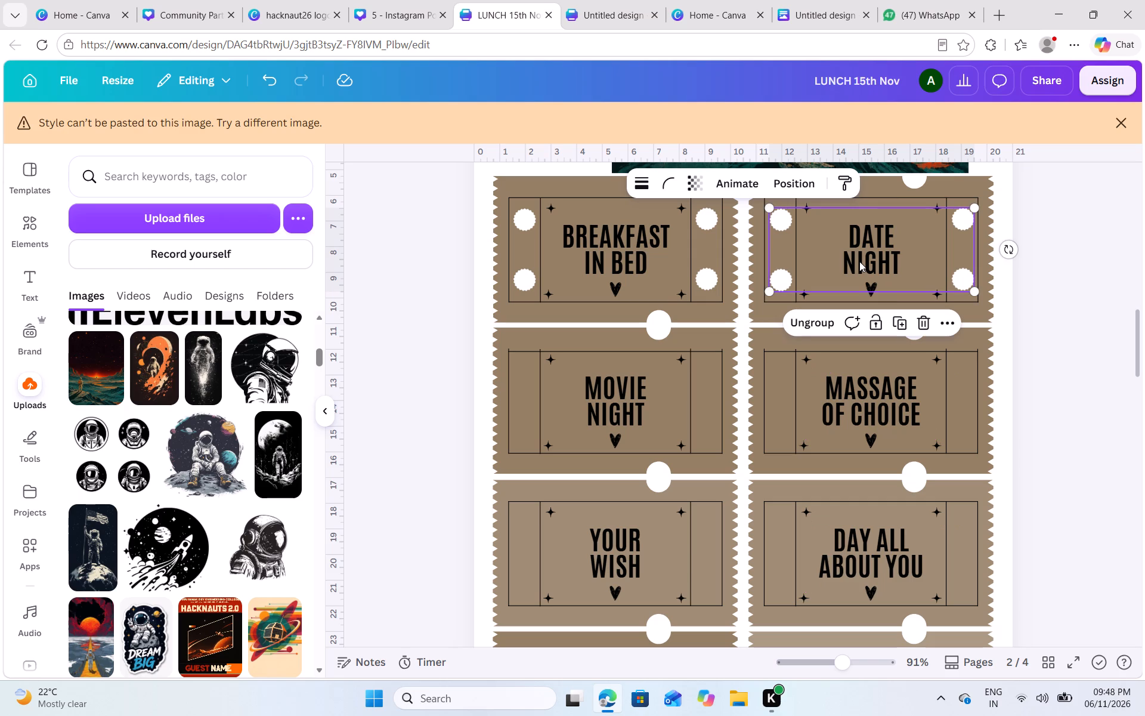
Group the BREAKFAST IN BED and DATE NIGHT badge sets into one row of eight badges.
{"action": "left_click", "coordinate": [714, 263], "text": "shift"}
{"action": "left_click", "coordinate": [673, 326]}
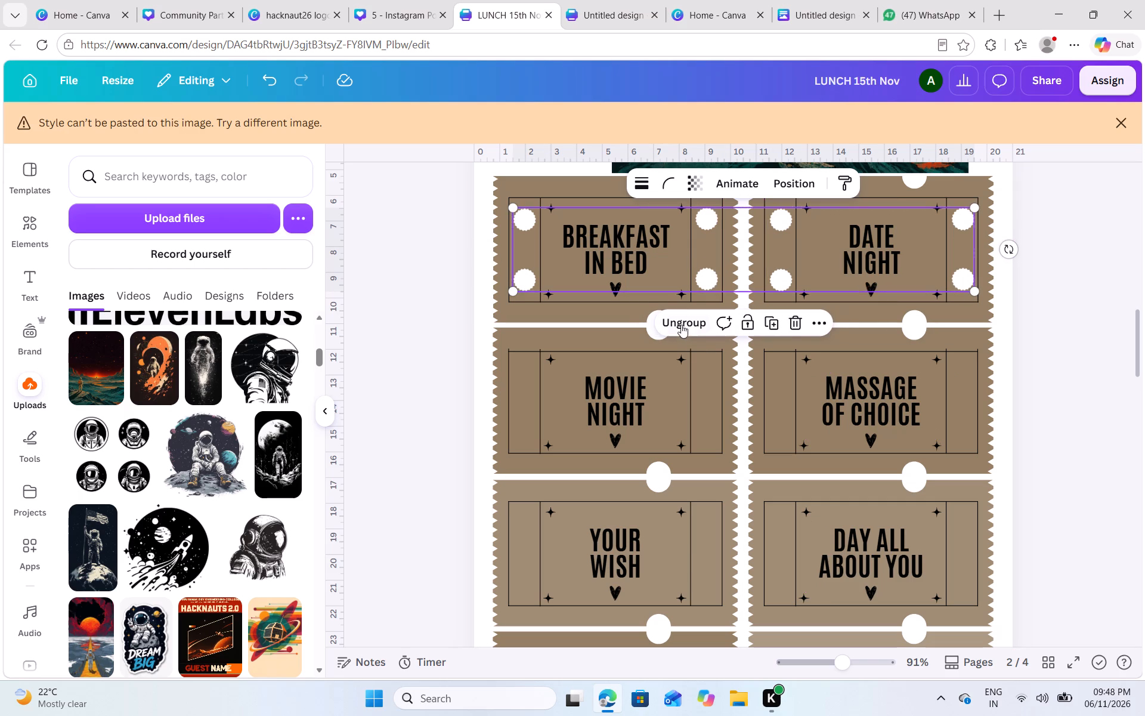
{"action": "left_click", "coordinate": [1054, 253]}
Duplicate the eight-badge group and position the copy in the MOVIE NIGHT and MASSAGE OF CHOICE stubs, aligned under the first row.
{"action": "scroll", "coordinate": [1054, 253], "scroll_direction": "down", "scroll_amount": 1, "text": "ctrl"}
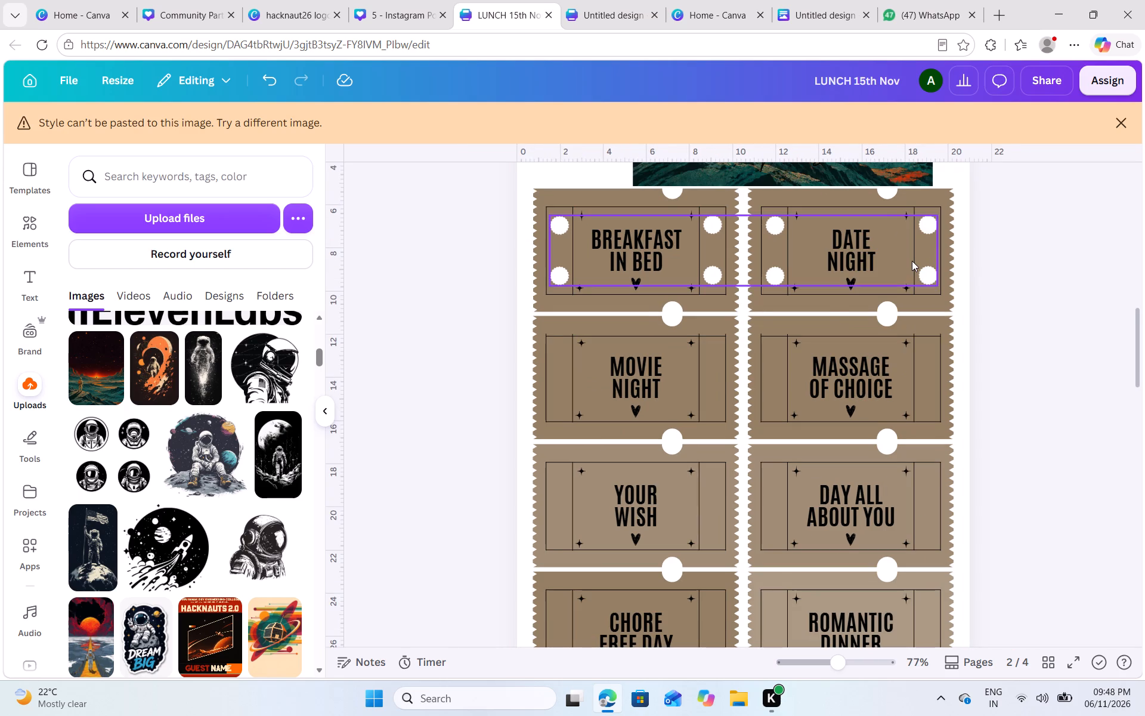
{"action": "left_click", "coordinate": [912, 259]}
{"action": "key", "text": "ctrl+c"}
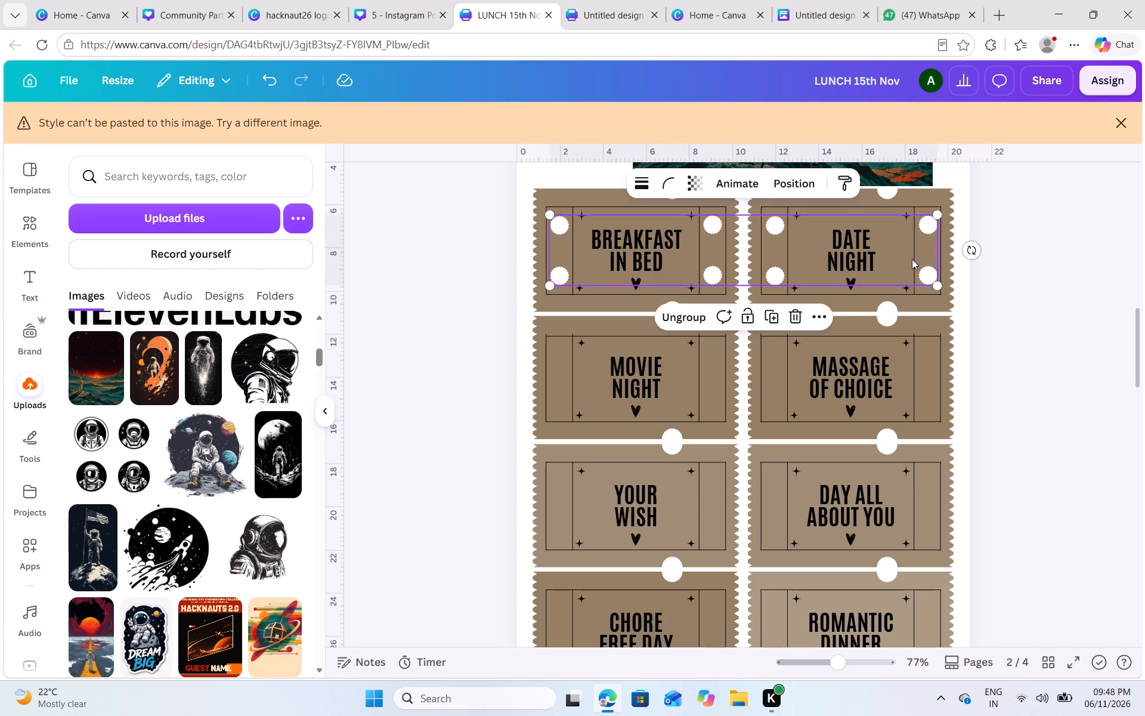
{"action": "key", "text": "ctrl+v"}
{"action": "left_click_drag", "start_coordinate": [881, 249], "coordinate": [872, 381]}
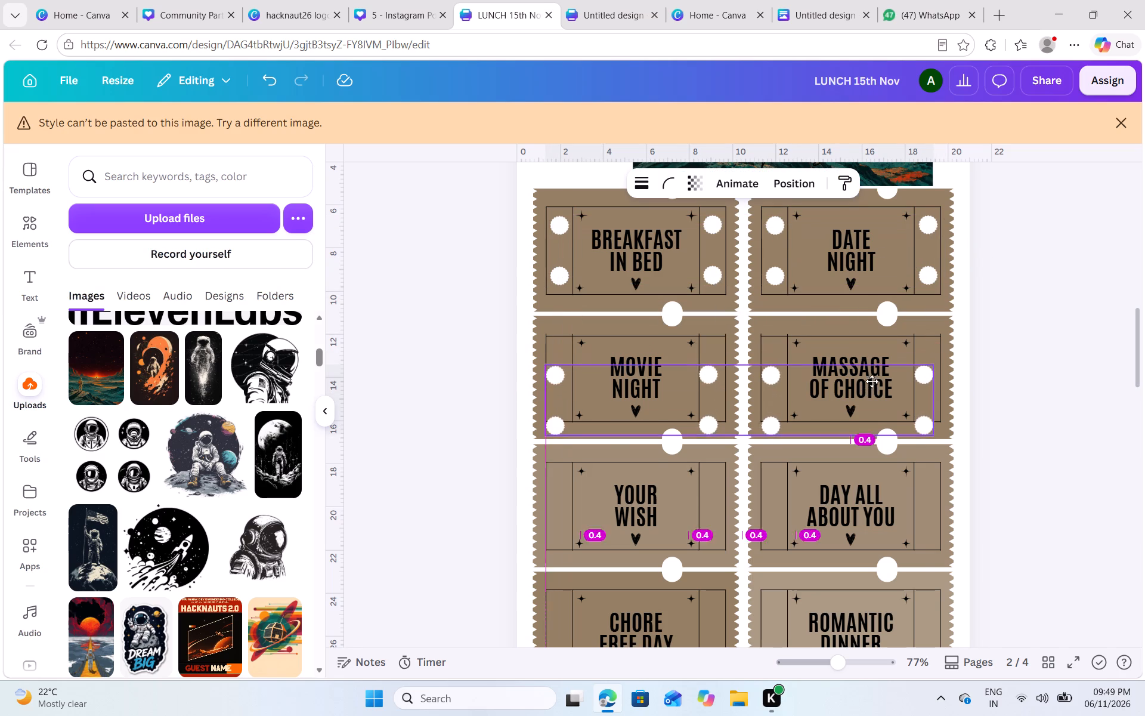
{"action": "left_click_drag", "start_coordinate": [872, 381], "coordinate": [873, 367]}
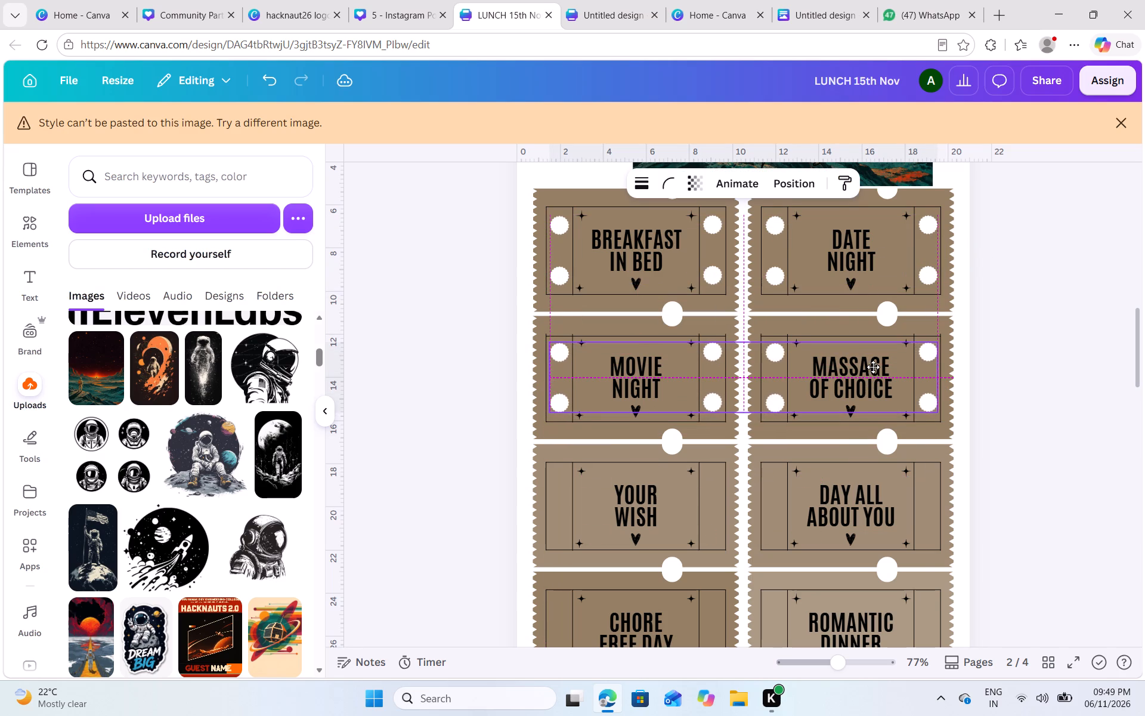
{"action": "left_click_drag", "start_coordinate": [873, 367], "coordinate": [872, 368]}
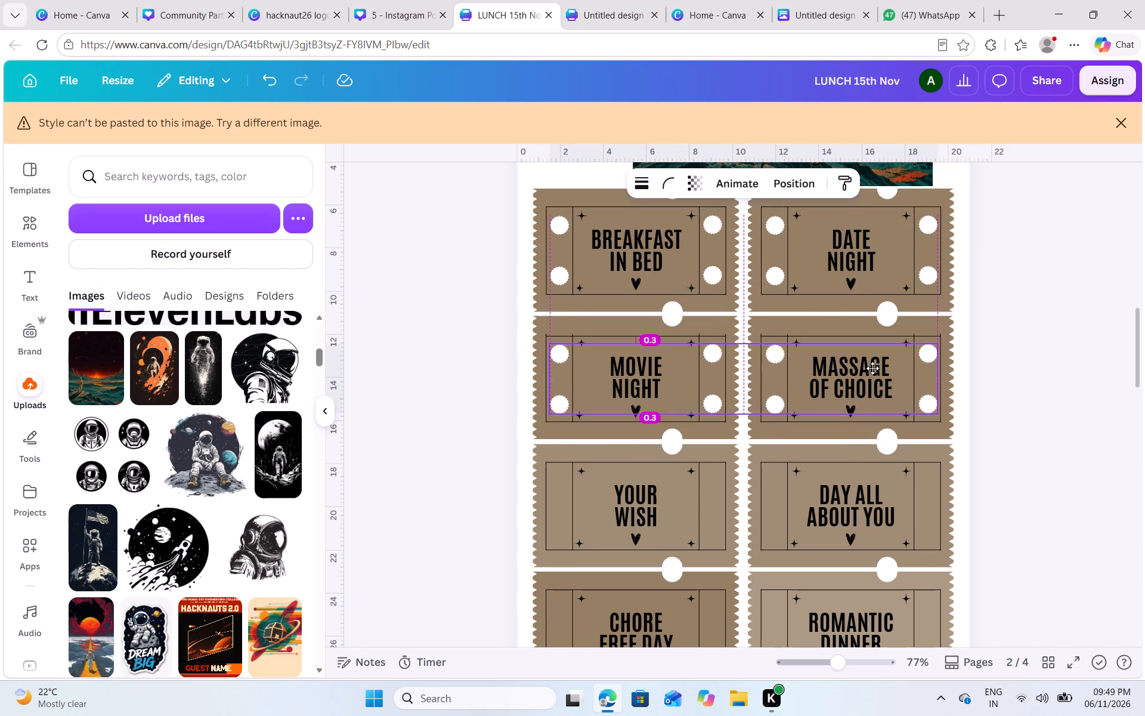
{"action": "left_click_drag", "start_coordinate": [872, 368], "coordinate": [871, 368]}
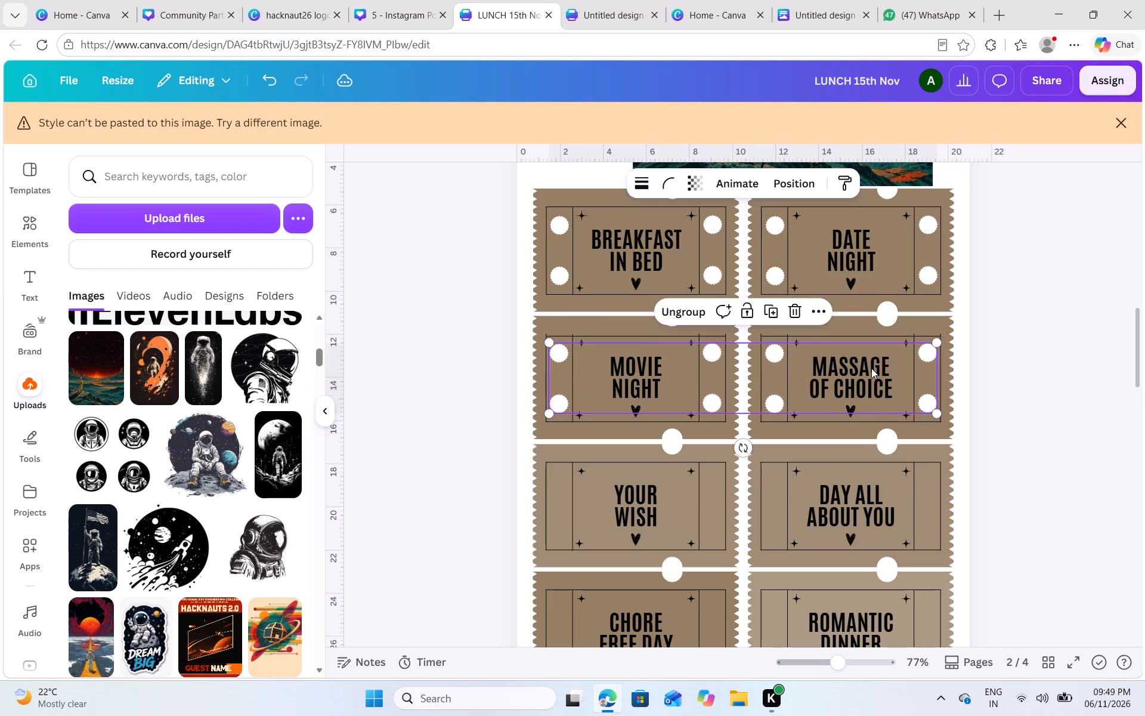
{"action": "scroll", "coordinate": [871, 368], "scroll_direction": "down", "scroll_amount": 1, "text": "ctrl"}
{"action": "left_click", "coordinate": [1007, 375]}
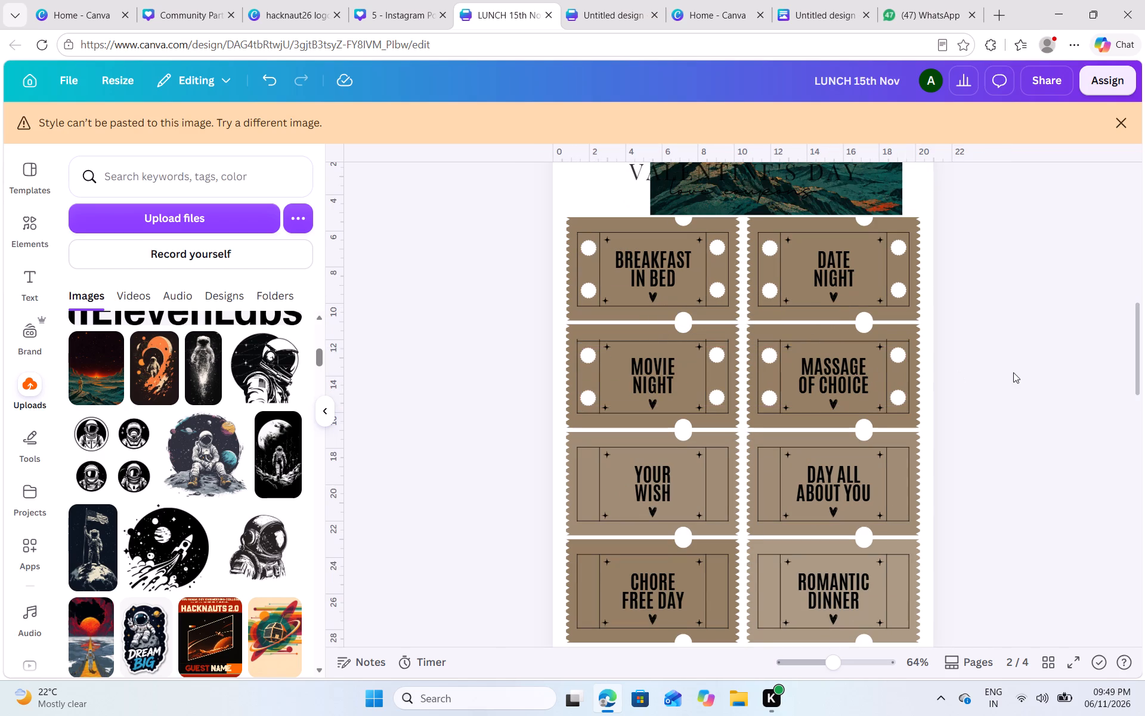
Nudge the top border lines of the MASSAGE OF CHOICE and MOVIE NIGHT frames up slightly.
{"action": "scroll", "coordinate": [971, 373], "scroll_direction": "up", "scroll_amount": 3, "text": "ctrl"}
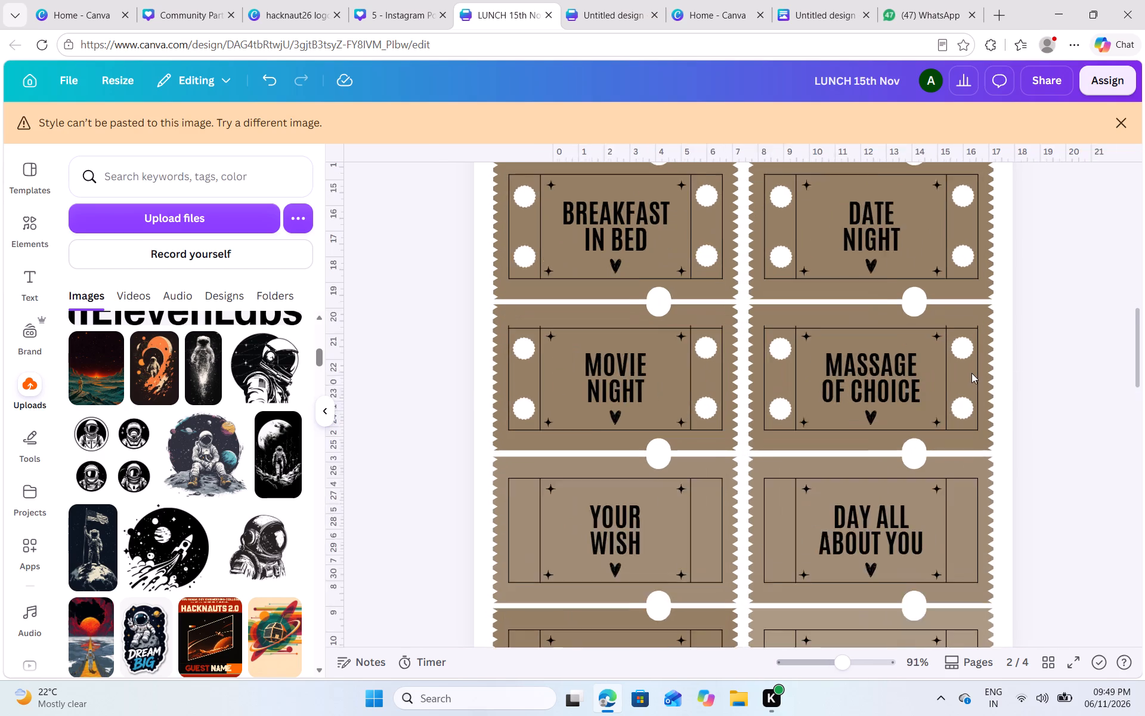
{"action": "left_click", "coordinate": [923, 320]}
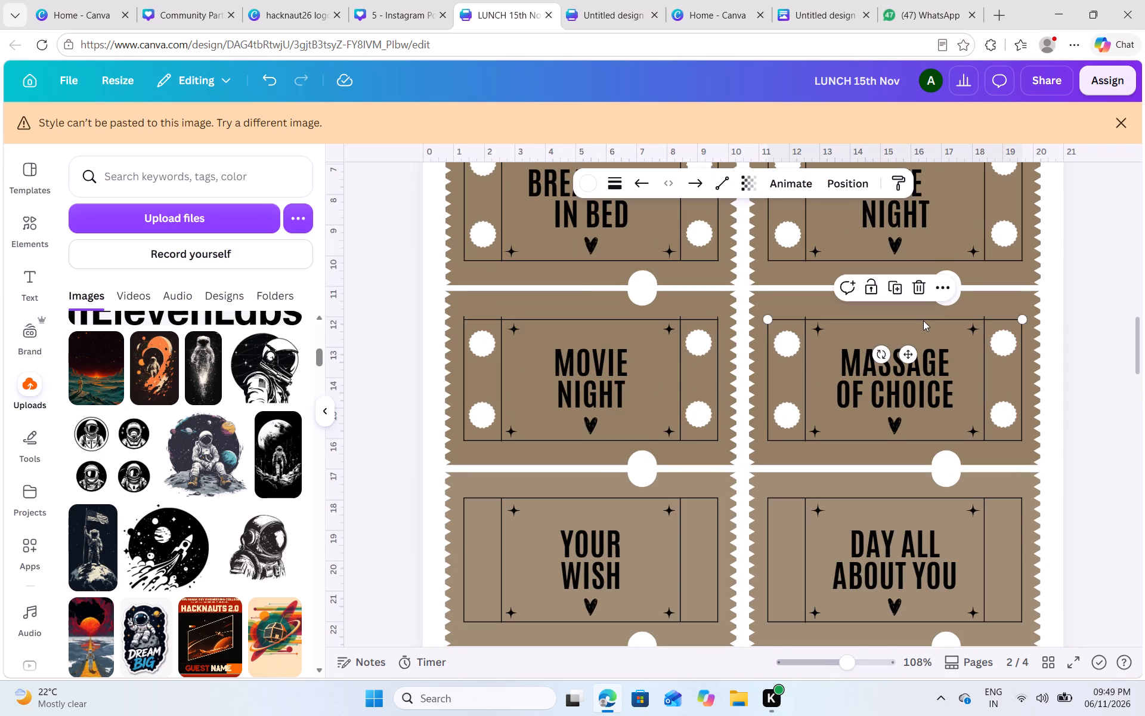
{"action": "key", "text": "Up"}
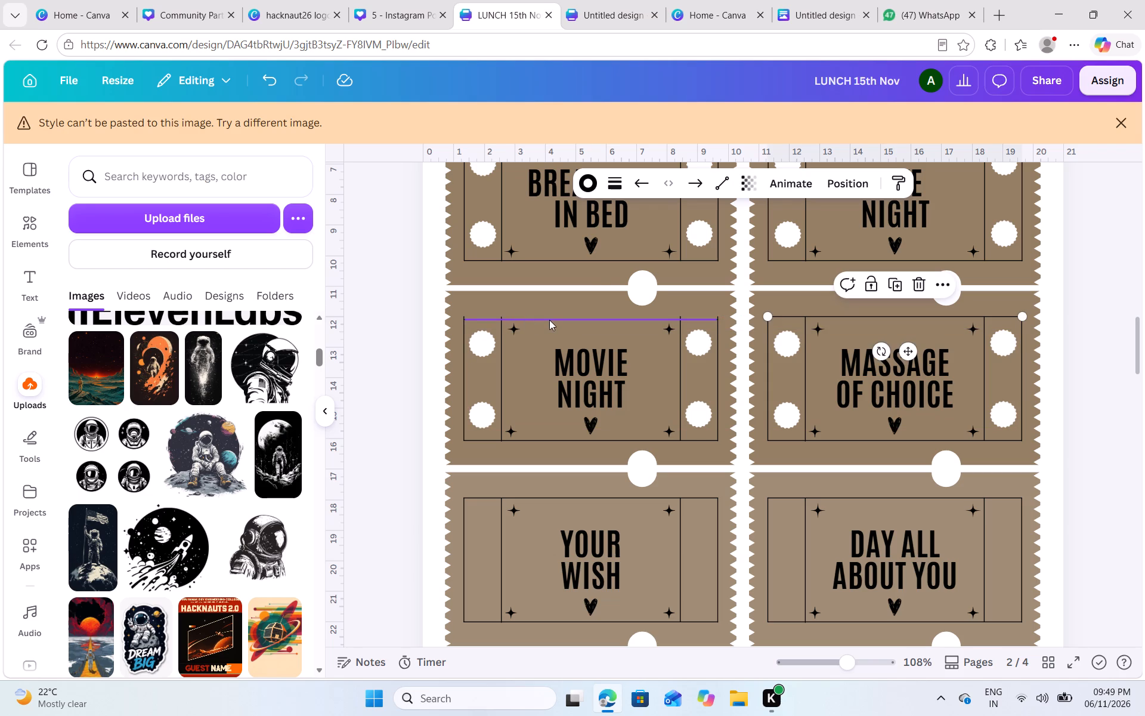
{"action": "left_click", "coordinate": [549, 320]}
{"action": "key", "text": "Up"}
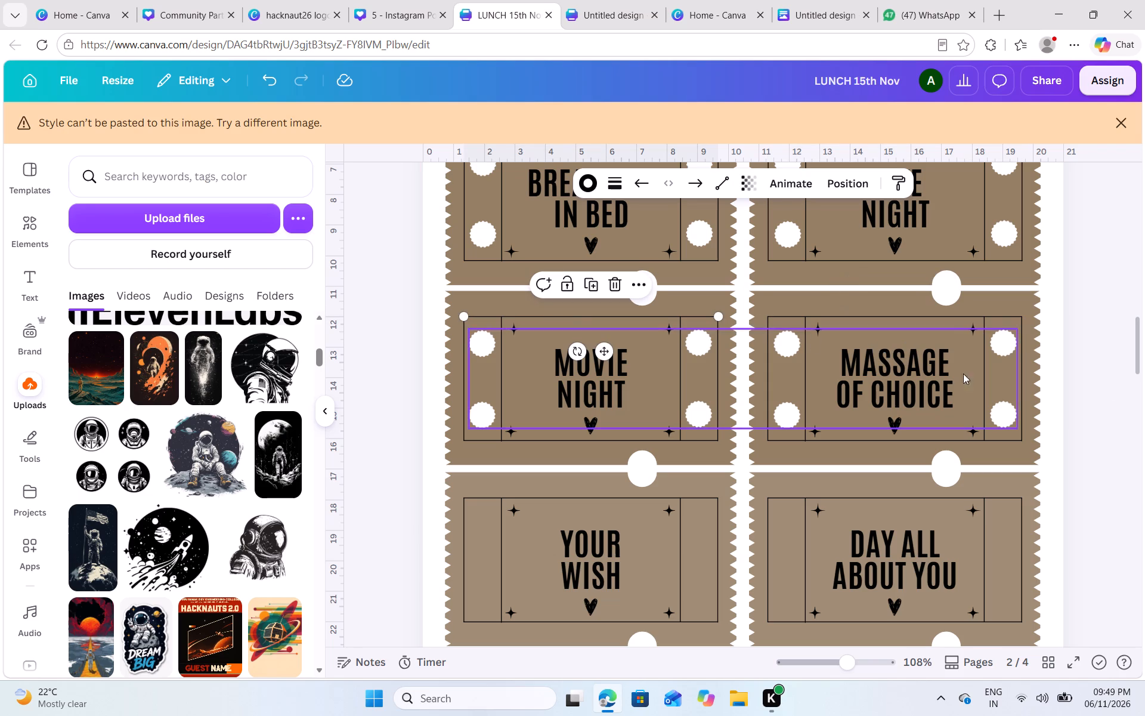
Duplicate the MOVIE NIGHT and MASSAGE OF CHOICE eight-badge group and place the copy in the YOUR WISH and DAY ALL ABOUT YOU stubs.
{"action": "left_click", "coordinate": [1072, 372]}
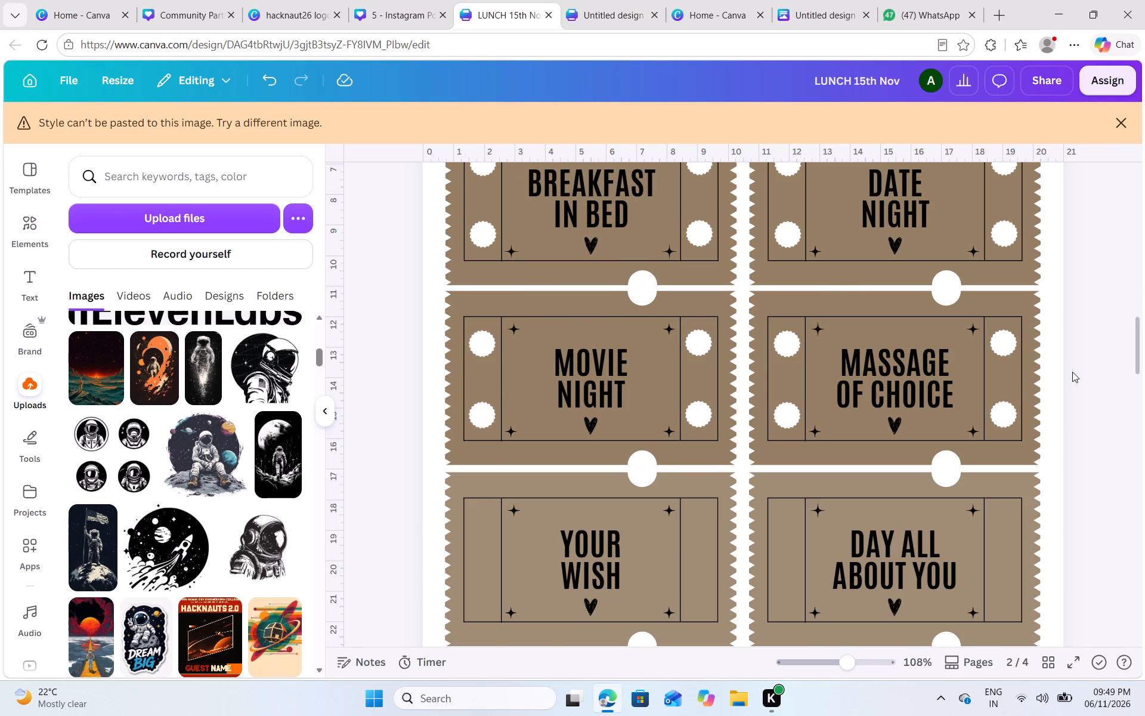
{"action": "scroll", "coordinate": [1072, 372], "scroll_direction": "down", "scroll_amount": 4, "text": "ctrl"}
{"action": "left_click", "coordinate": [1072, 372]}
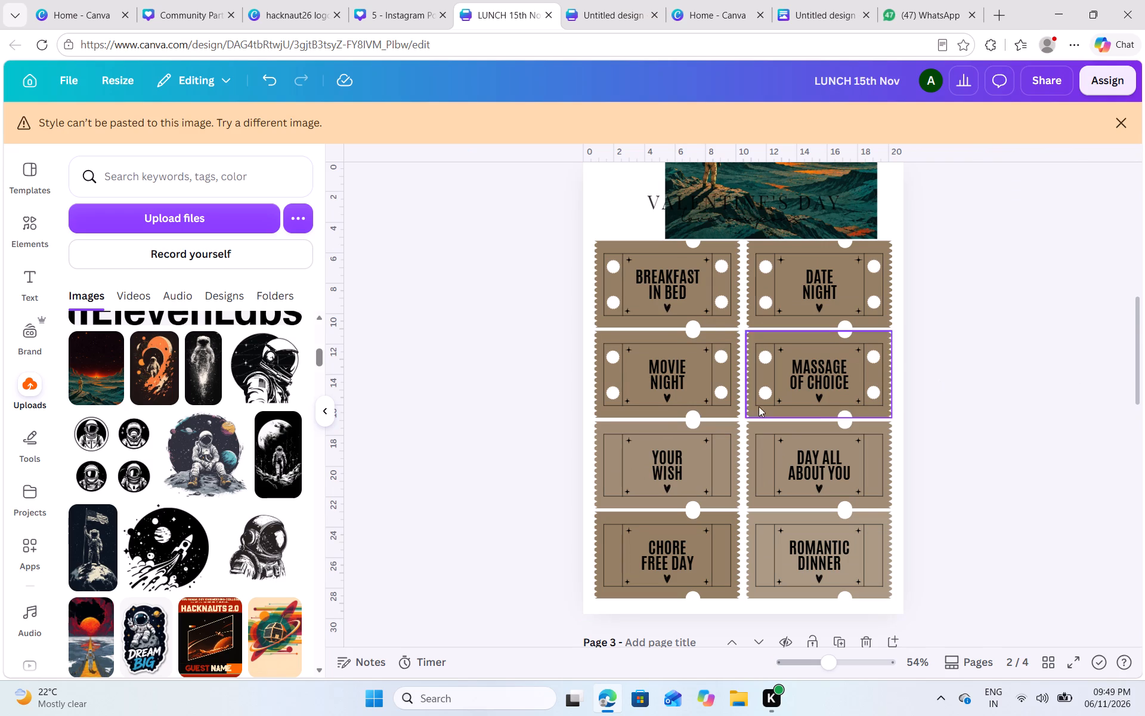
{"action": "left_click", "coordinate": [768, 390]}
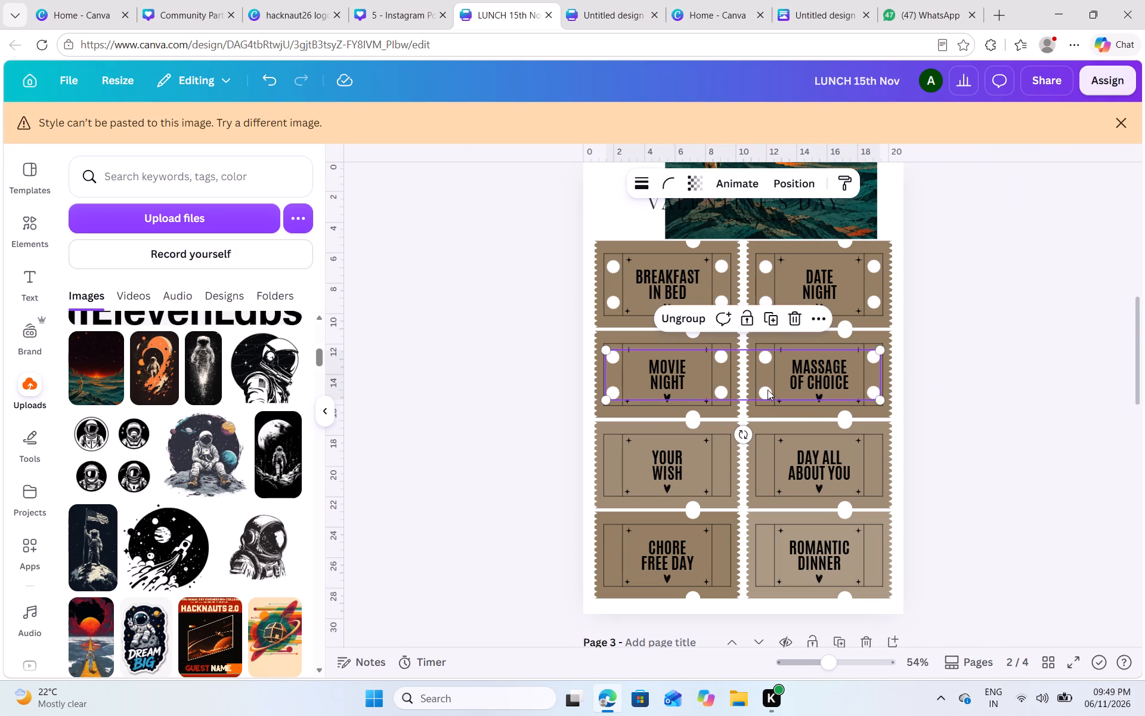
{"action": "key", "text": "ctrl+c"}
{"action": "key", "text": "ctrl+v"}
{"action": "left_click_drag", "start_coordinate": [796, 343], "coordinate": [775, 456]}
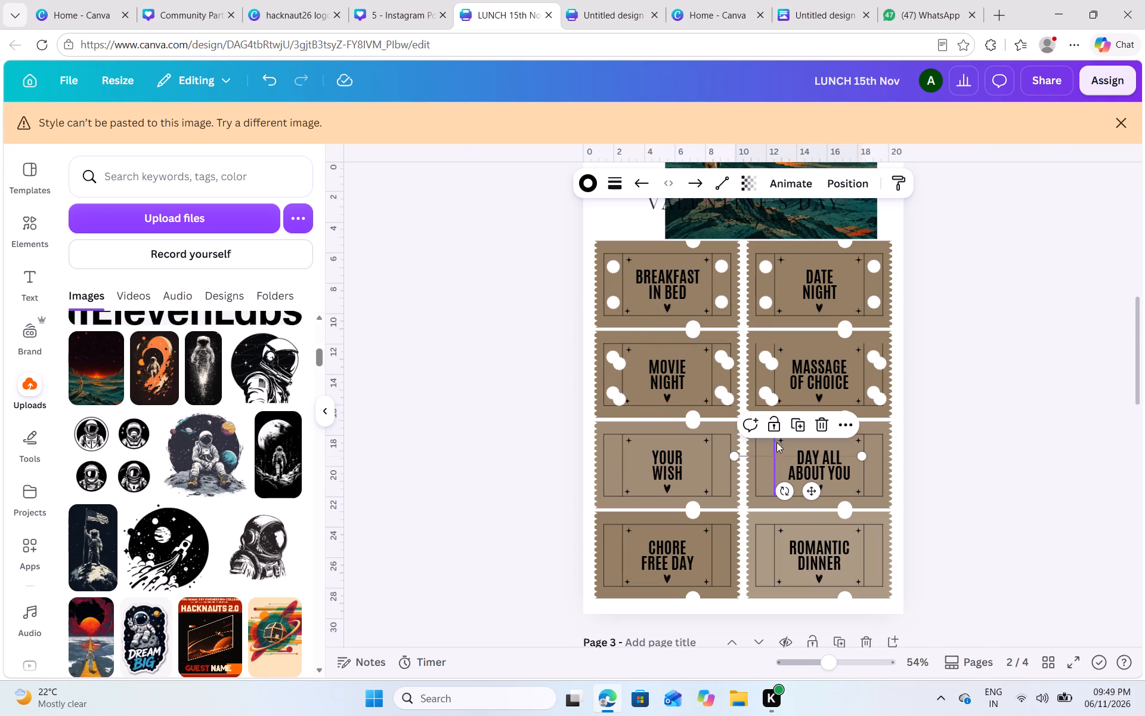
{"action": "left_click", "coordinate": [995, 421]}
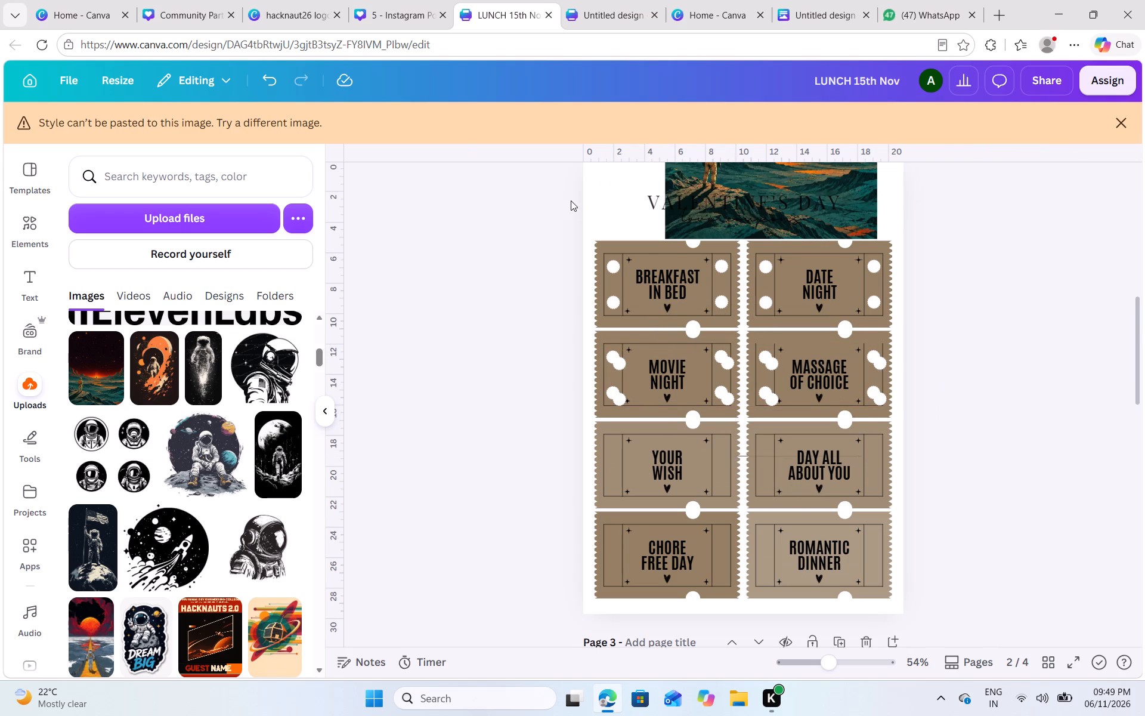
{"action": "left_click", "coordinate": [276, 83]}
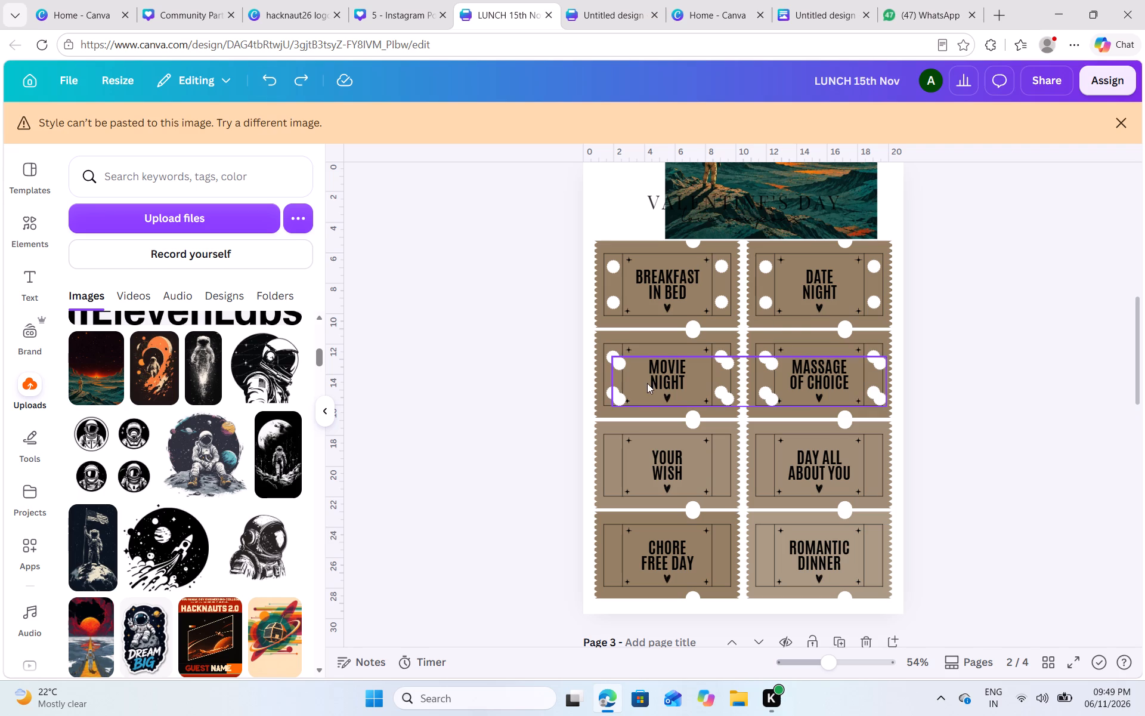
{"action": "left_click", "coordinate": [717, 378]}
{"action": "left_click_drag", "start_coordinate": [715, 379], "coordinate": [710, 471]}
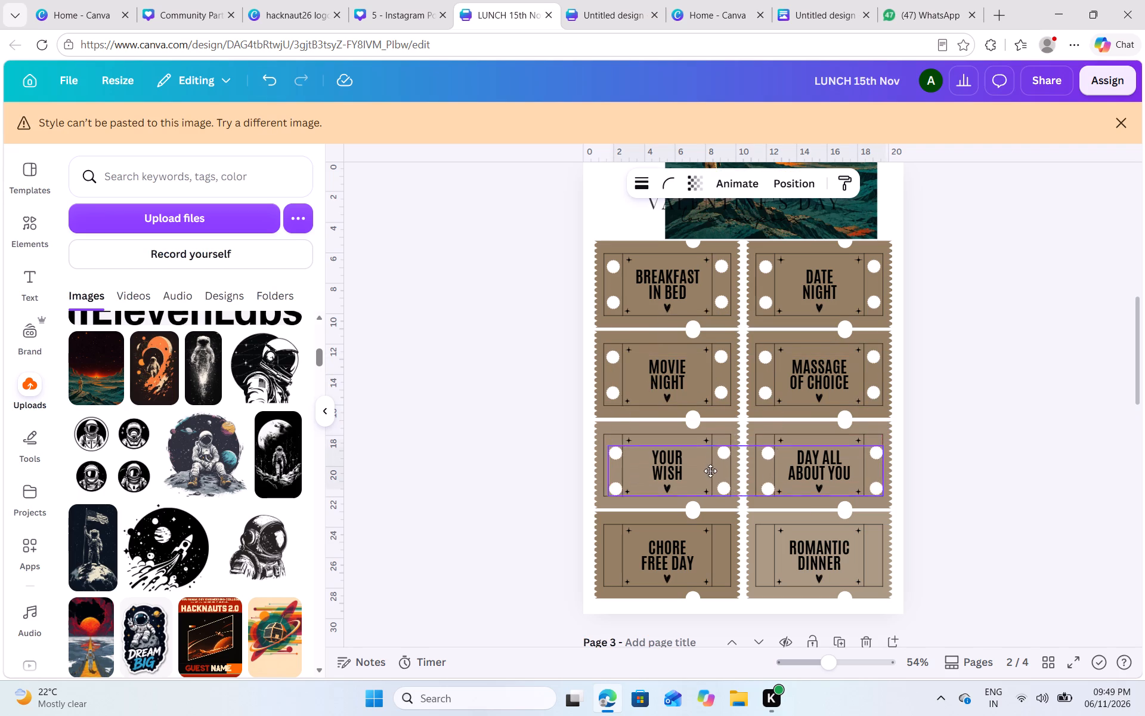
{"action": "left_click_drag", "start_coordinate": [710, 471], "coordinate": [711, 464]}
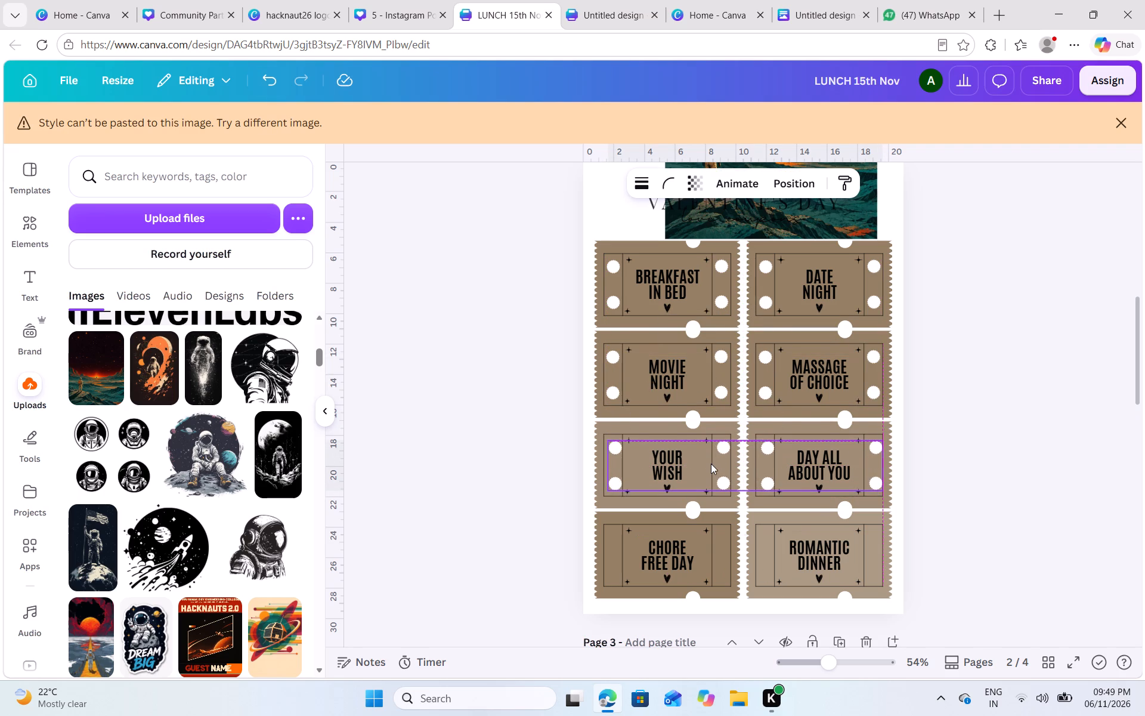
Nudge the YOUR WISH and DAY ALL ABOUT YOU badge group into line with the badges in the row above.
{"action": "scroll", "coordinate": [711, 464], "scroll_direction": "up", "scroll_amount": 4, "text": "ctrl"}
{"action": "key", "text": "Left"}
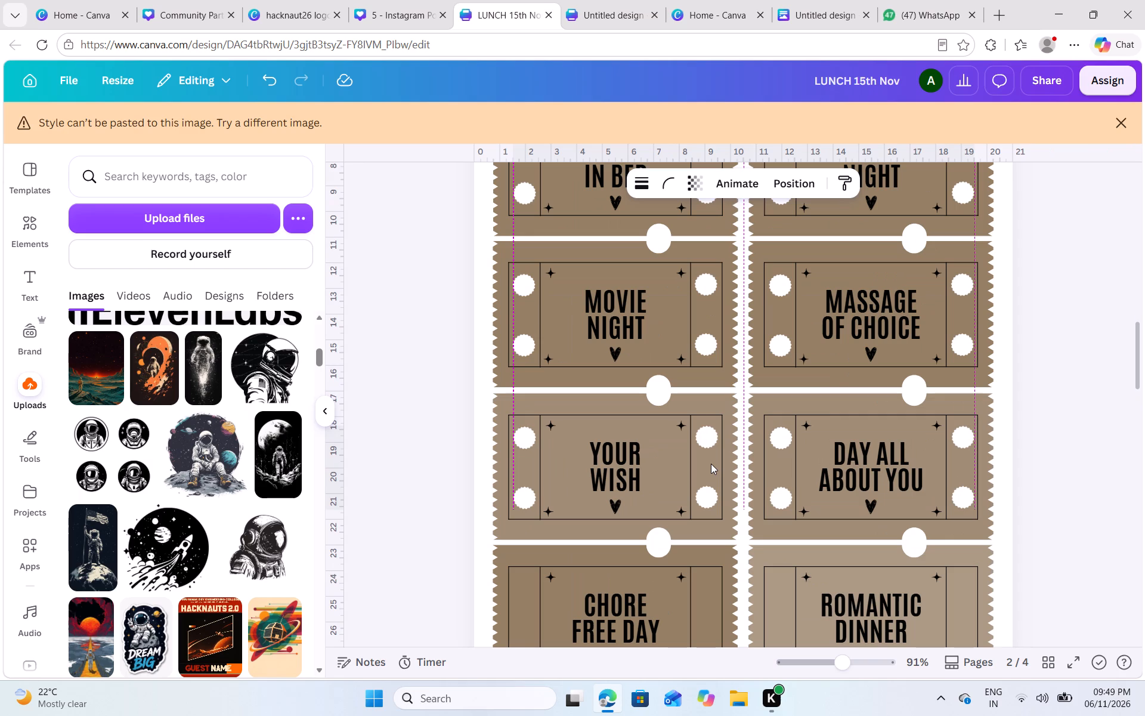
{"action": "key", "text": "Left"}
{"action": "key", "text": "Right"}
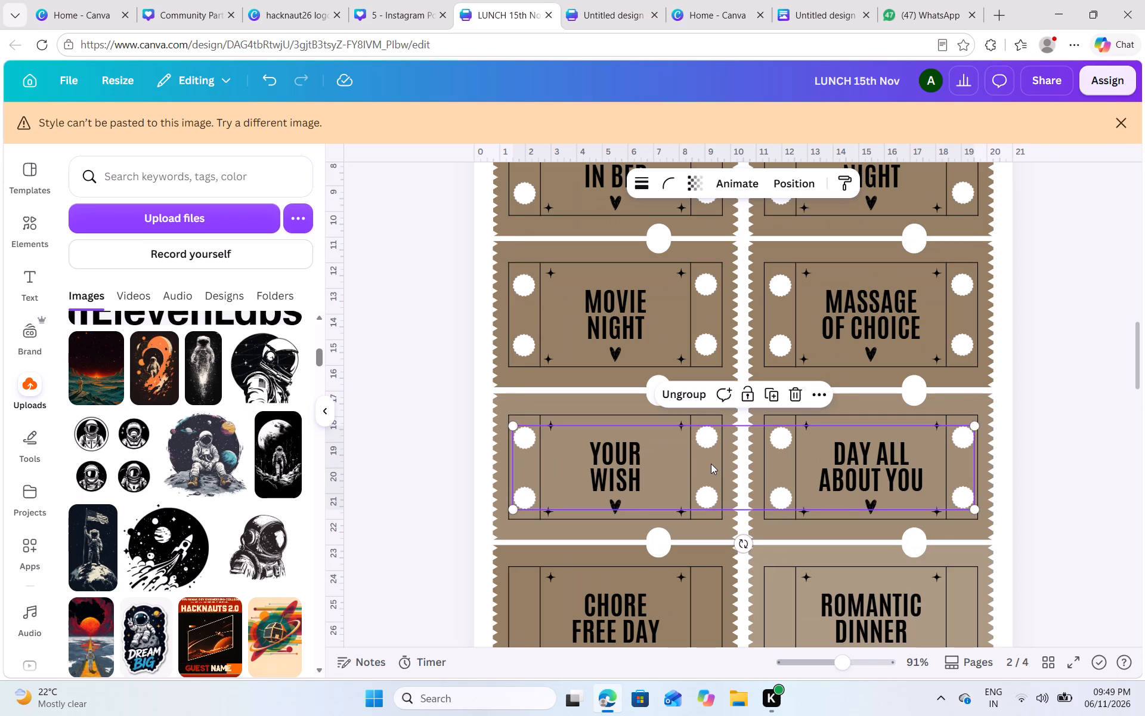
{"action": "key", "text": "Down"}
{"action": "key", "text": "Up"}
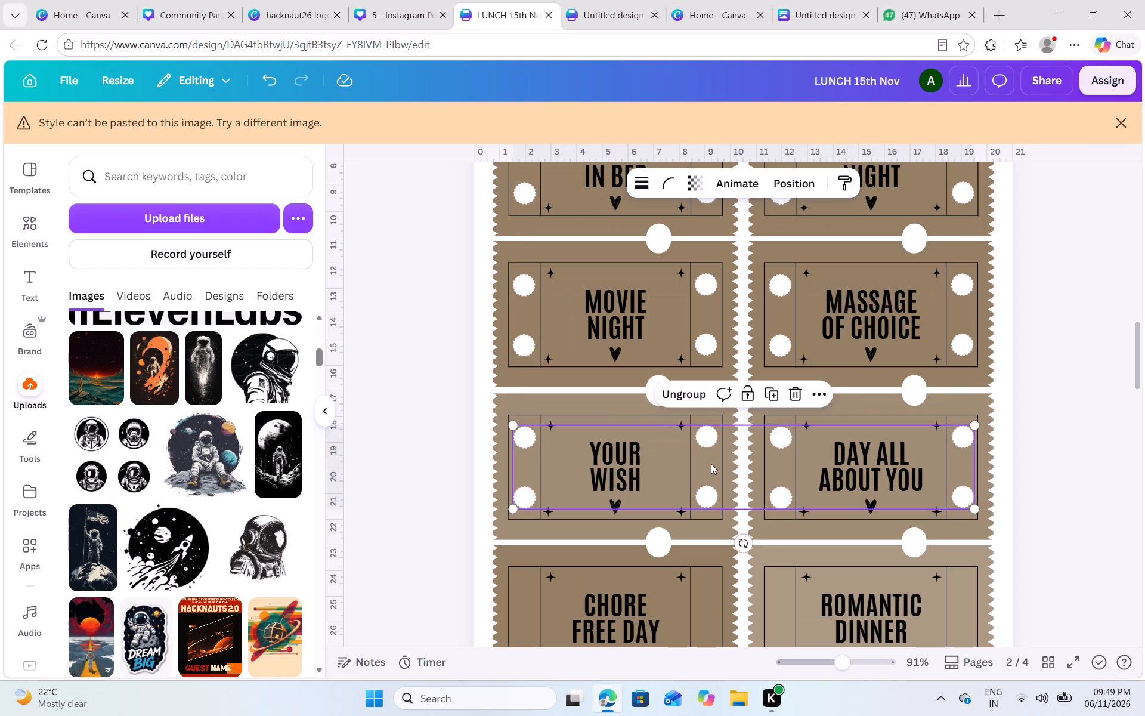
Duplicate the eight-badge group again and align the copy in the CHORE FREE DAY and ROMANTIC DINNER stubs.
{"action": "scroll", "coordinate": [711, 464], "scroll_direction": "down", "scroll_amount": 2}
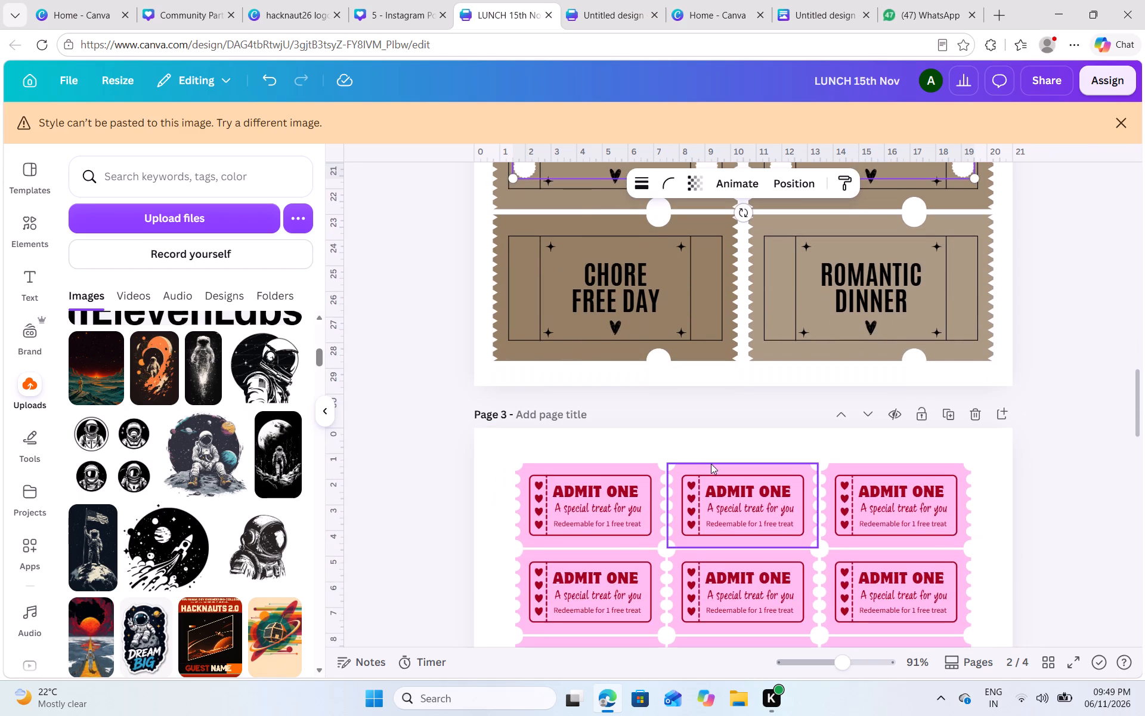
{"action": "scroll", "coordinate": [711, 464], "scroll_direction": "up", "scroll_amount": 1, "text": "ctrl"}
{"action": "scroll", "coordinate": [711, 464], "scroll_direction": "up", "scroll_amount": 2}
{"action": "scroll", "coordinate": [711, 464], "scroll_direction": "down", "scroll_amount": 2, "text": "ctrl"}
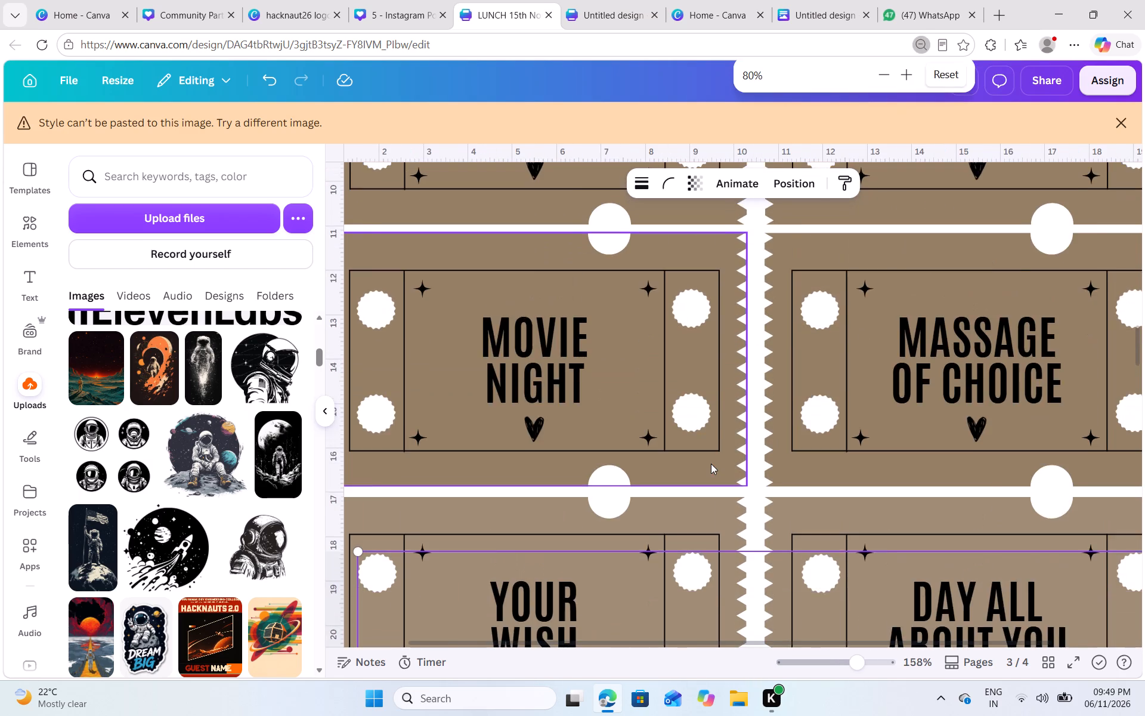
{"action": "scroll", "coordinate": [711, 464], "scroll_direction": "down", "scroll_amount": 3, "text": "ctrl"}
{"action": "scroll", "coordinate": [711, 464], "scroll_direction": "down", "scroll_amount": 1}
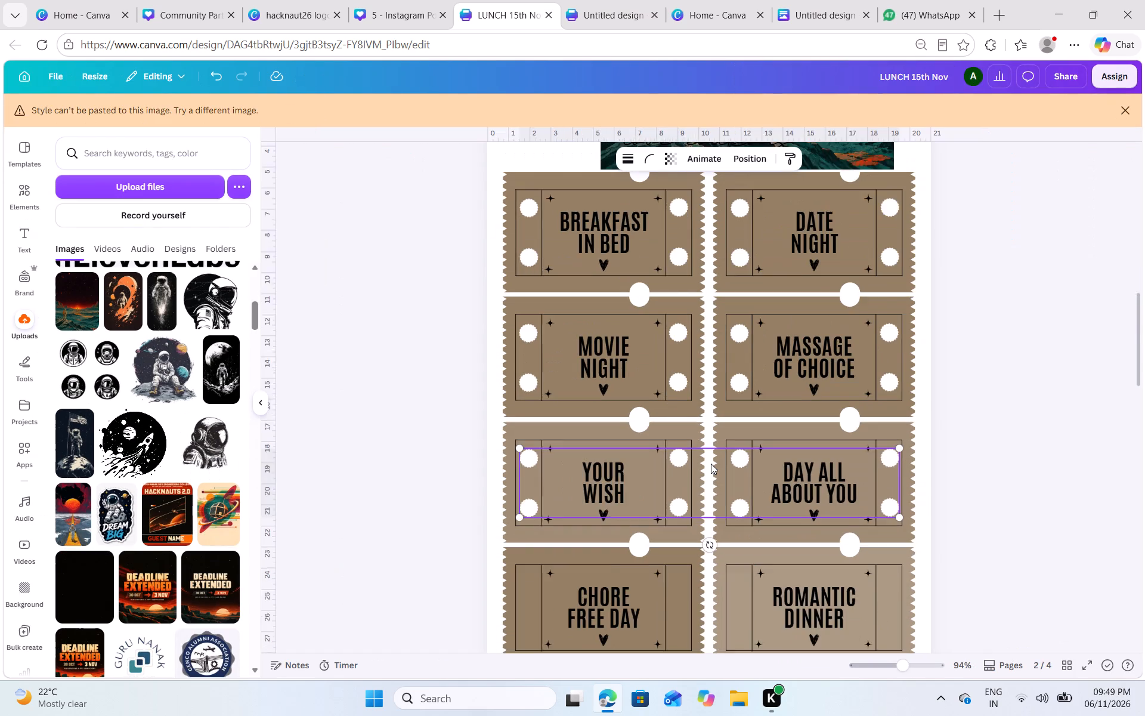
{"action": "scroll", "coordinate": [797, 117], "scroll_direction": "up", "scroll_amount": 2, "text": "ctrl"}
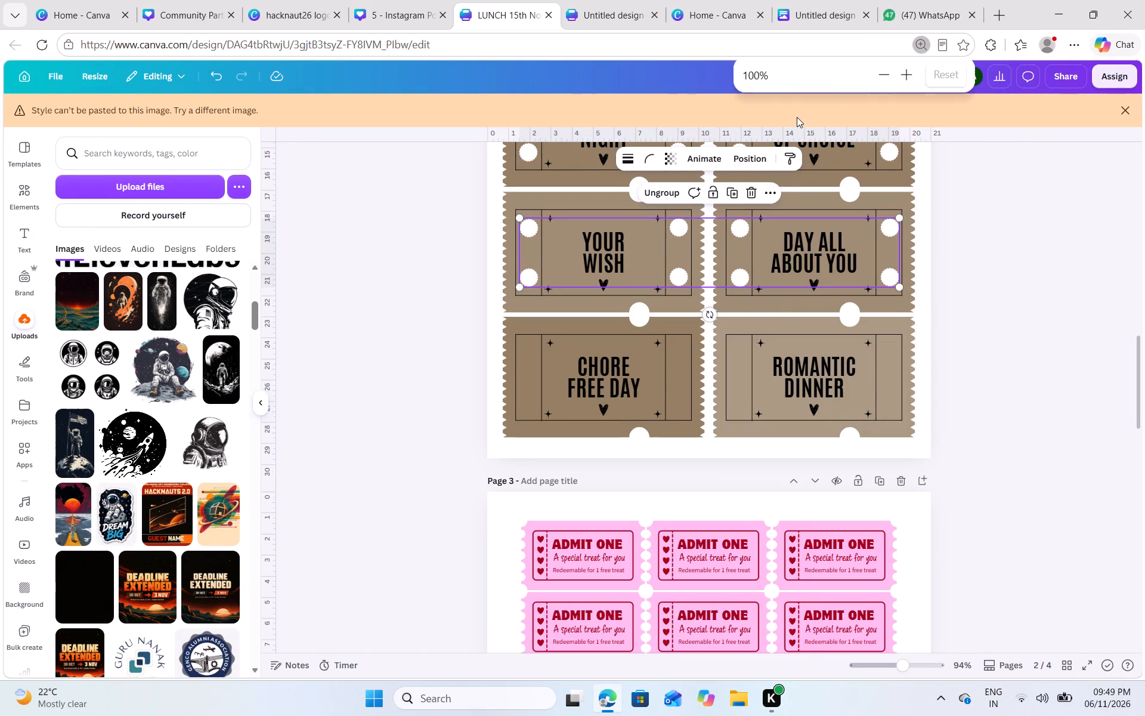
{"action": "key", "text": "ctrl+c"}
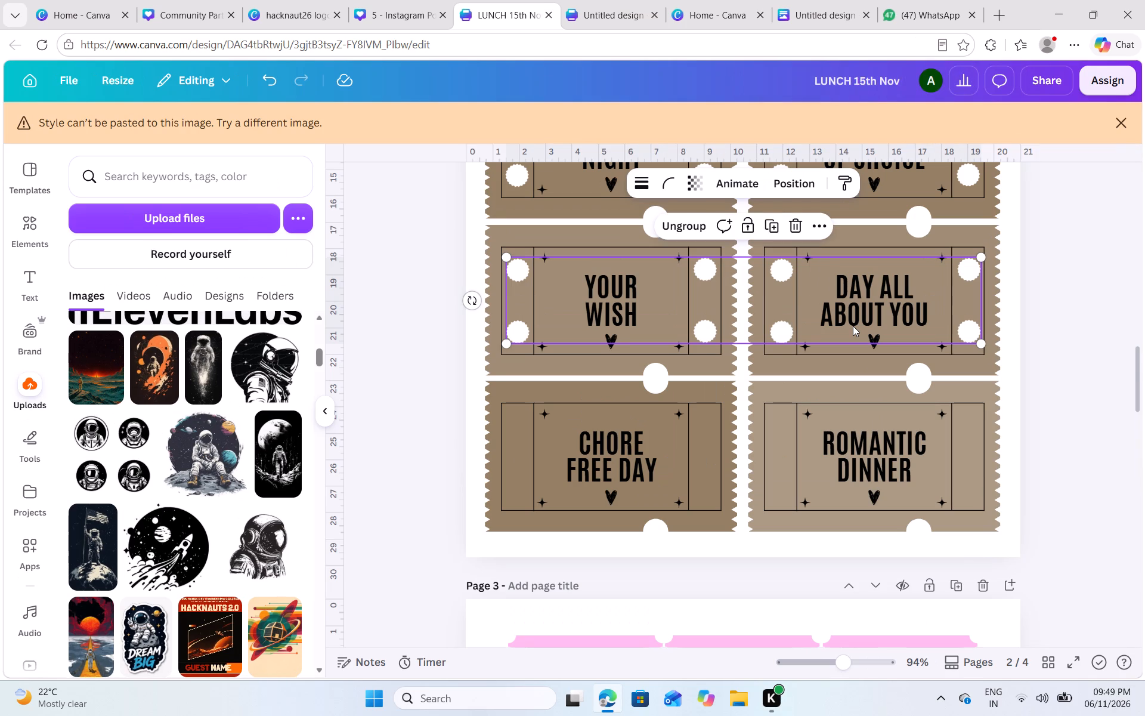
{"action": "key", "text": "ctrl+v"}
{"action": "left_click_drag", "start_coordinate": [892, 309], "coordinate": [875, 456]}
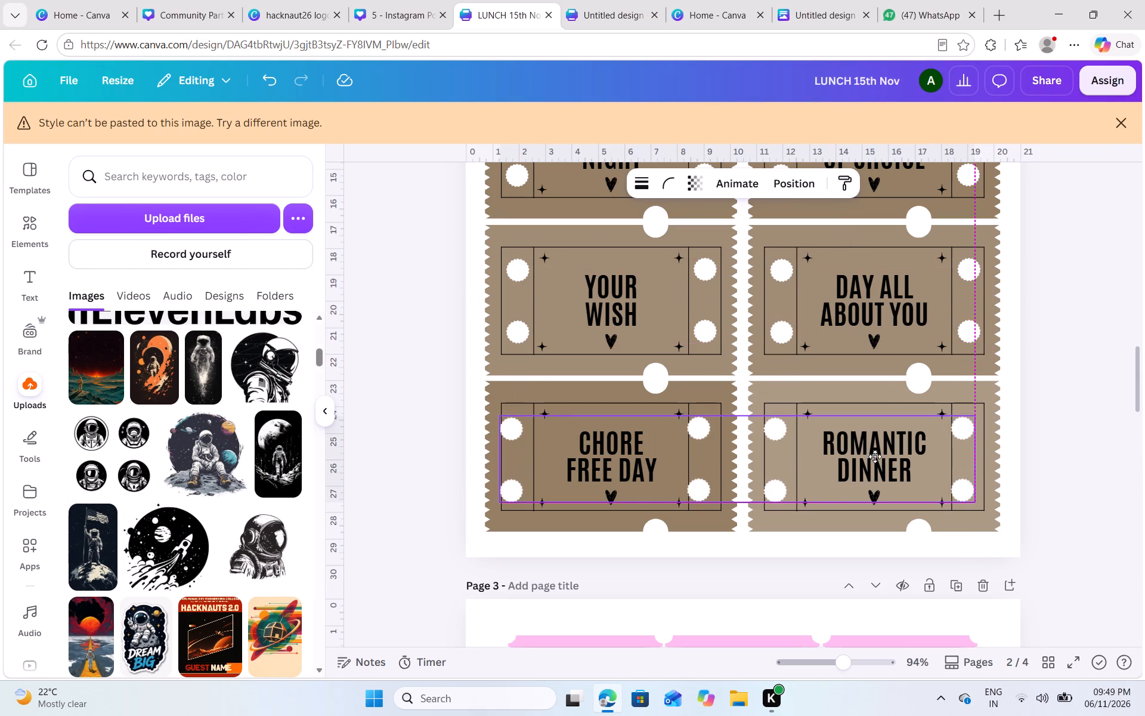
{"action": "left_click_drag", "start_coordinate": [875, 456], "coordinate": [880, 456]}
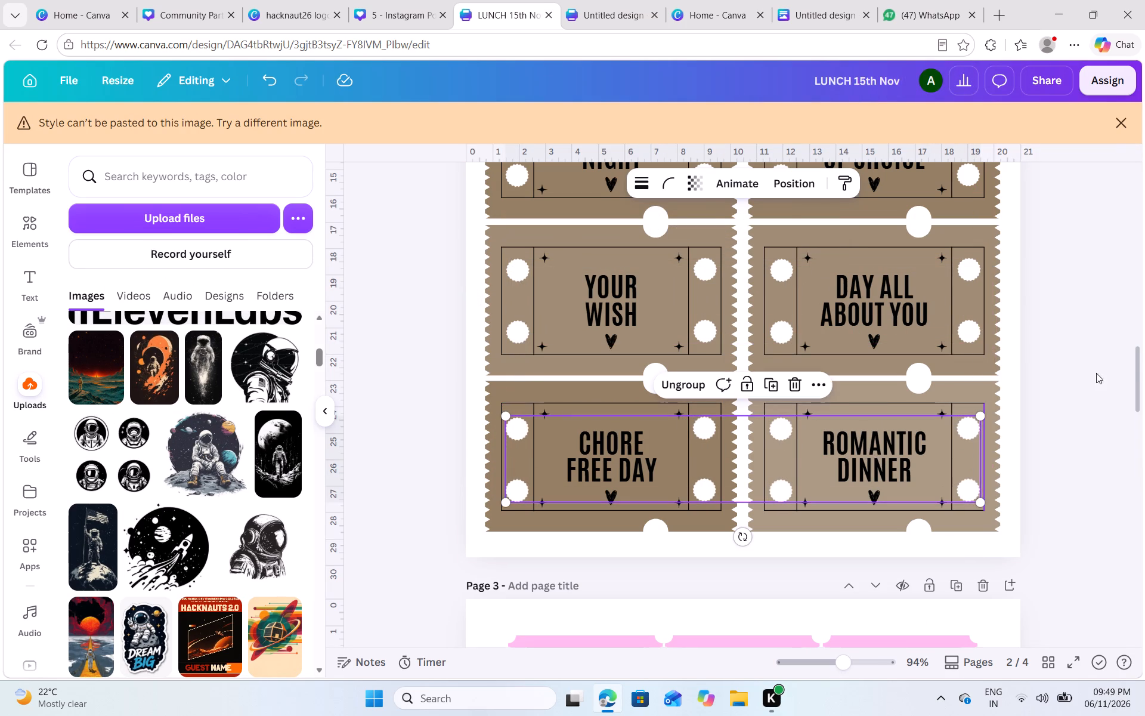
{"action": "left_click", "coordinate": [1087, 393]}
On page 1, ungroup the six-badge group spanning the stubs of the HACKNAUTS 2.0 ticket row in the middle of the page.
{"action": "scroll", "coordinate": [1087, 393], "scroll_direction": "down", "scroll_amount": 2, "text": "ctrl"}
{"action": "scroll", "coordinate": [1087, 393], "scroll_direction": "up", "scroll_amount": 1}
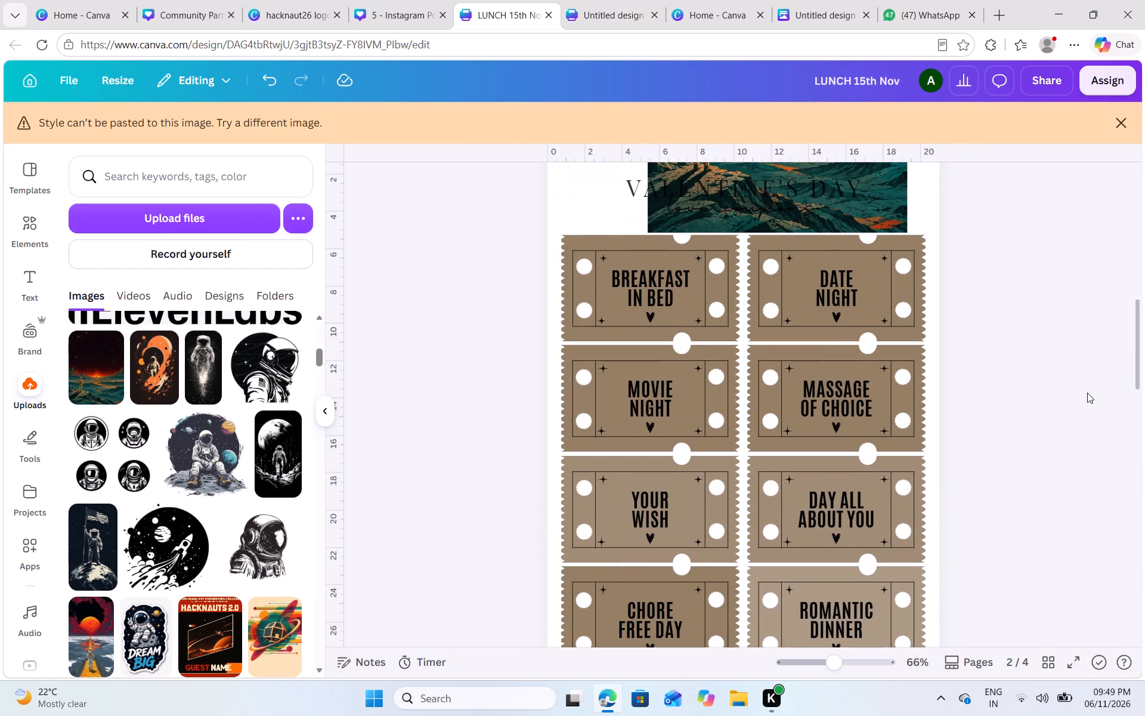
{"action": "scroll", "coordinate": [1087, 393], "scroll_direction": "down", "scroll_amount": 1}
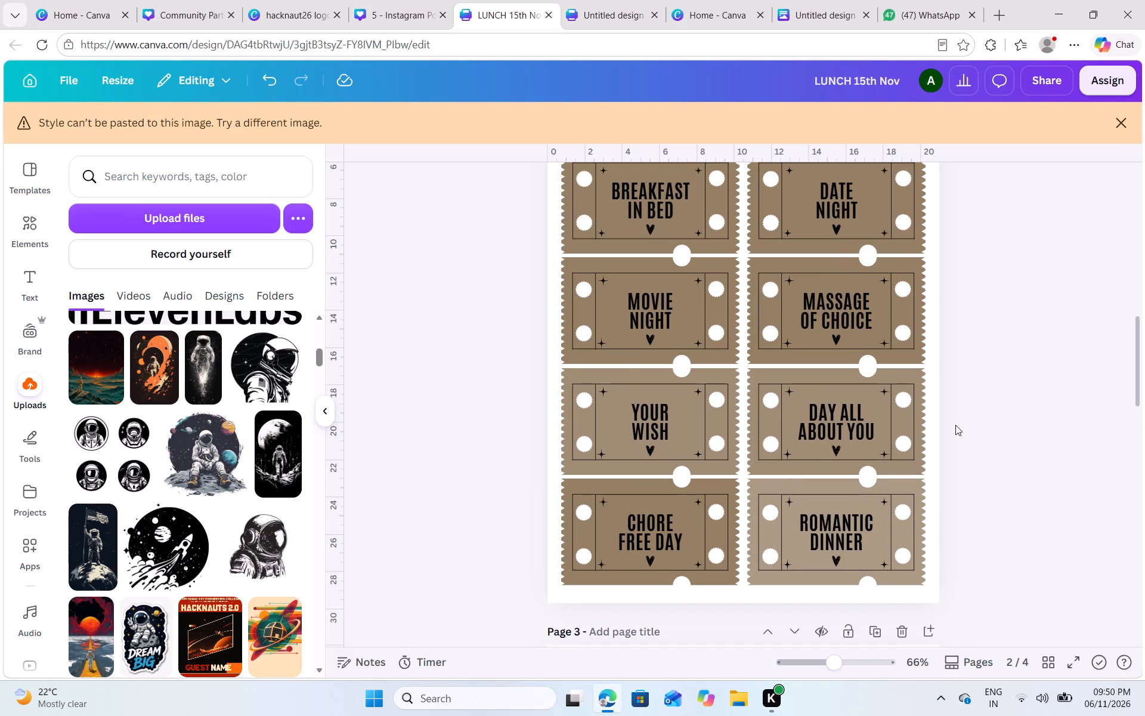
{"action": "scroll", "coordinate": [955, 425], "scroll_direction": "down", "scroll_amount": 1}
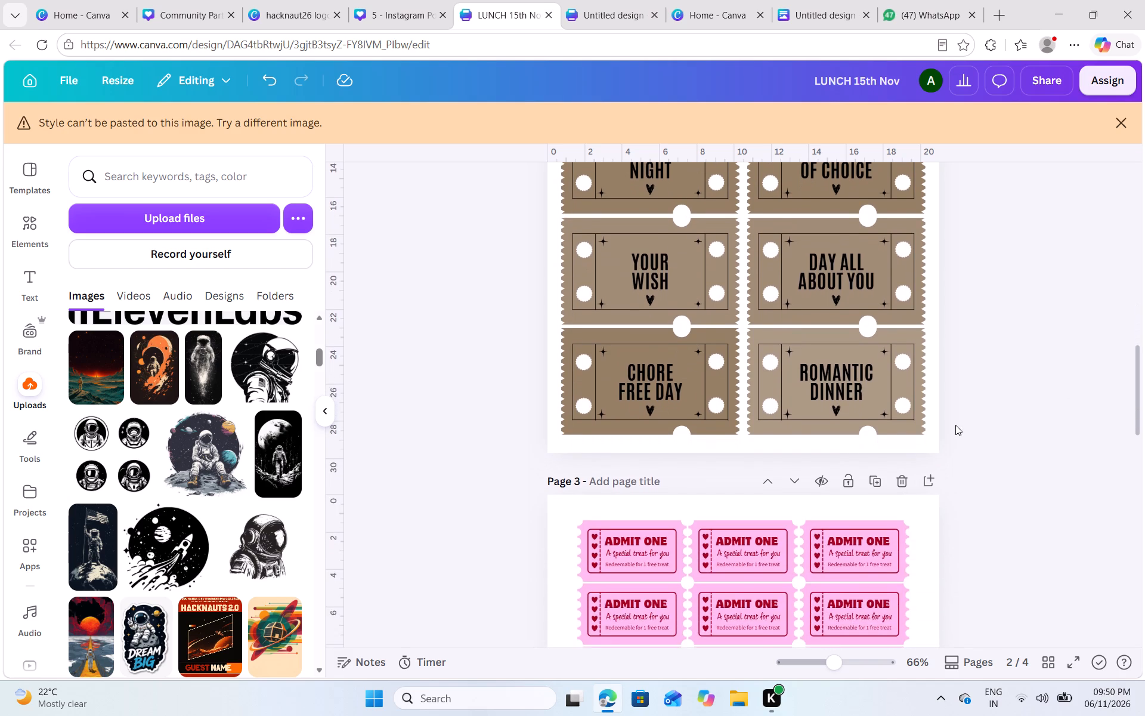
{"action": "scroll", "coordinate": [955, 425], "scroll_direction": "up", "scroll_amount": 3}
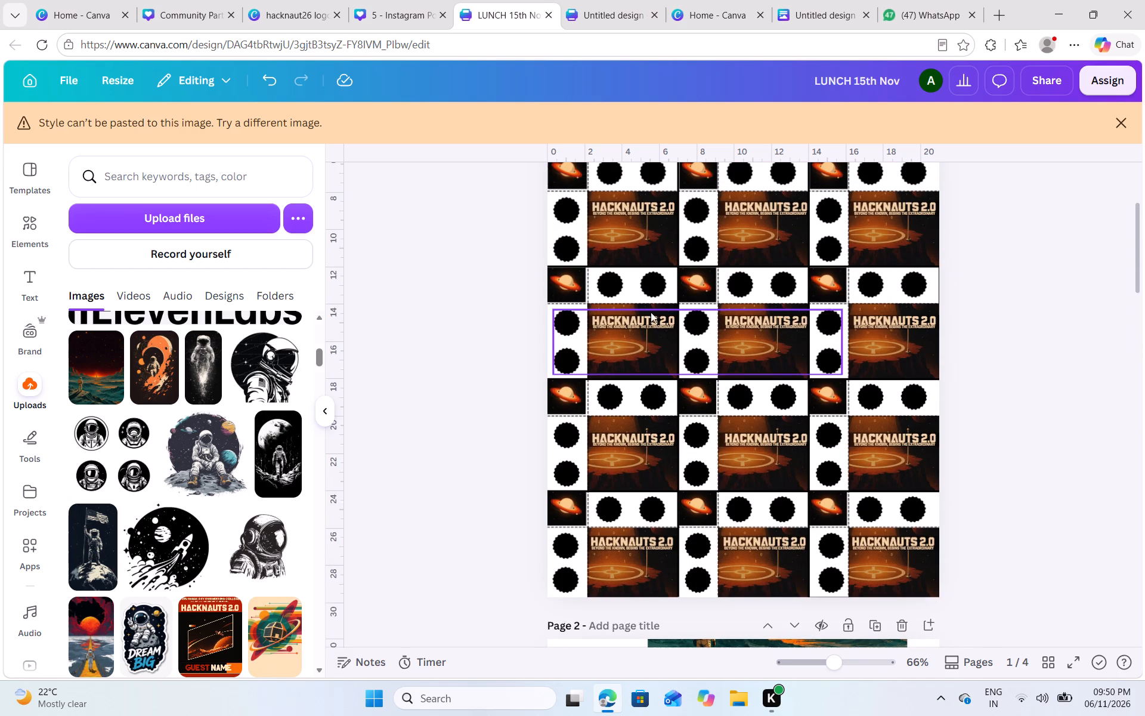
{"action": "left_click", "coordinate": [642, 318]}
{"action": "left_click", "coordinate": [642, 323]}
{"action": "left_click", "coordinate": [646, 324]}
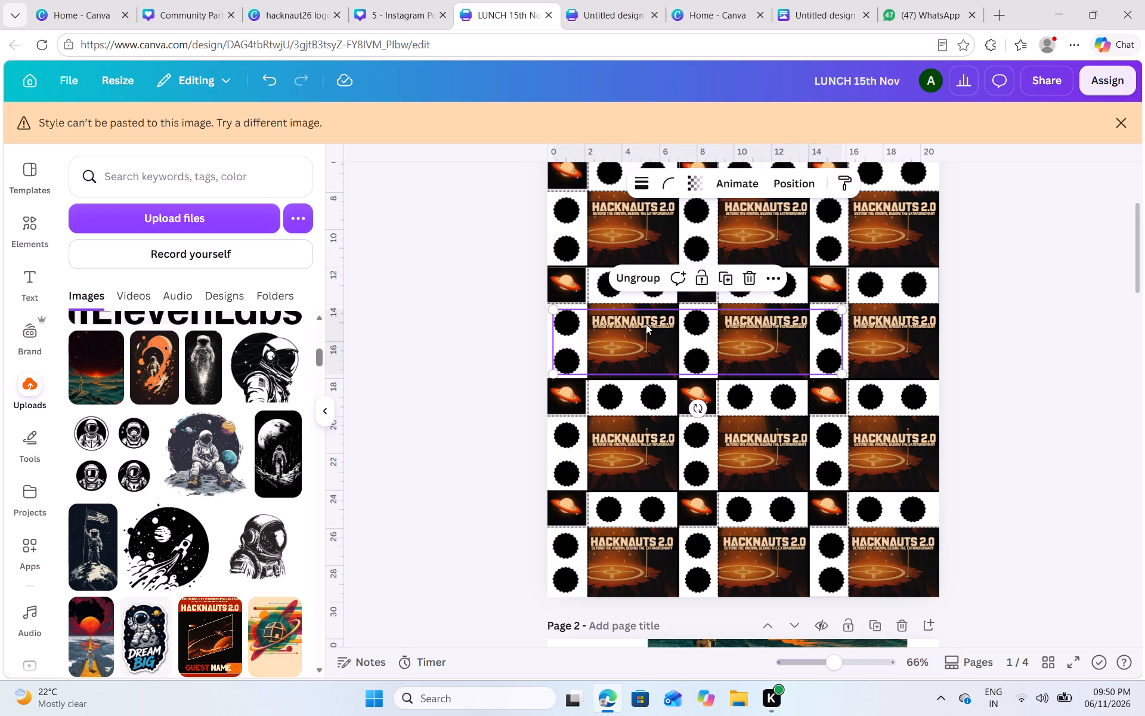
{"action": "double_click", "coordinate": [639, 323]}
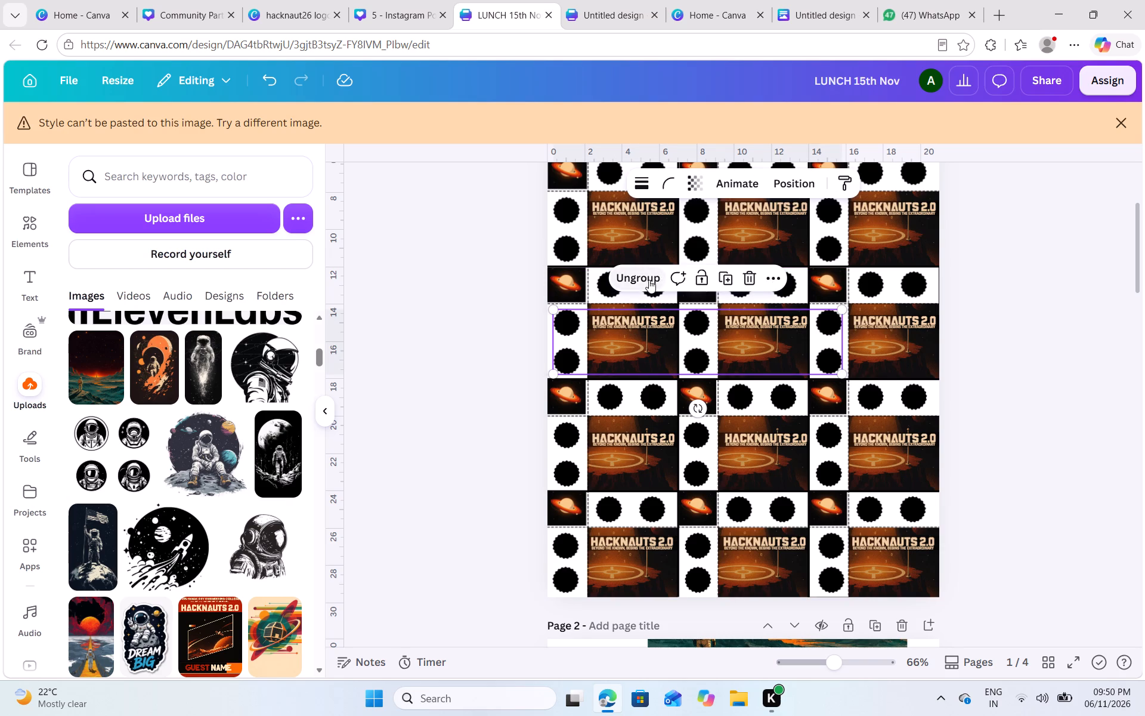
{"action": "left_click", "coordinate": [648, 280]}
Find the group holding the bottom ticket row's HACKNAUTS 2.0 titles and taglines in page 1's layers and ungroup it.
{"action": "left_click", "coordinate": [644, 321]}
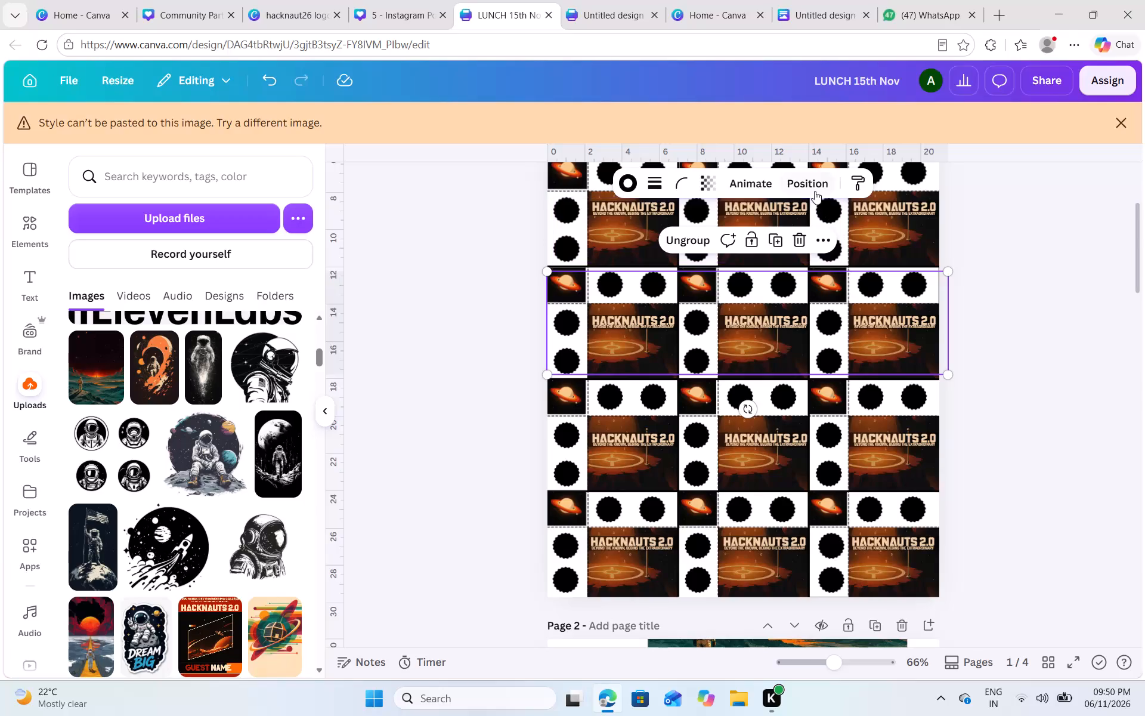
{"action": "left_click", "coordinate": [815, 191]}
{"action": "scroll", "coordinate": [247, 496], "scroll_direction": "down", "scroll_amount": 1}
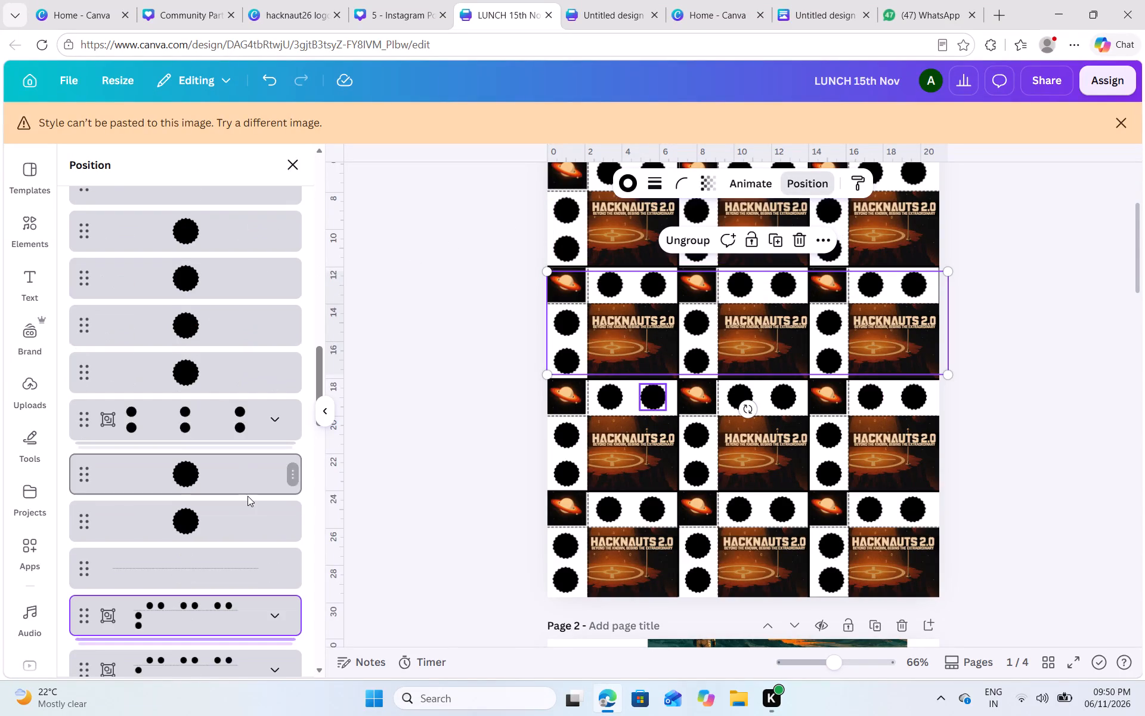
{"action": "scroll", "coordinate": [247, 496], "scroll_direction": "down", "scroll_amount": 2}
{"action": "scroll", "coordinate": [244, 340], "scroll_direction": "down", "scroll_amount": 3}
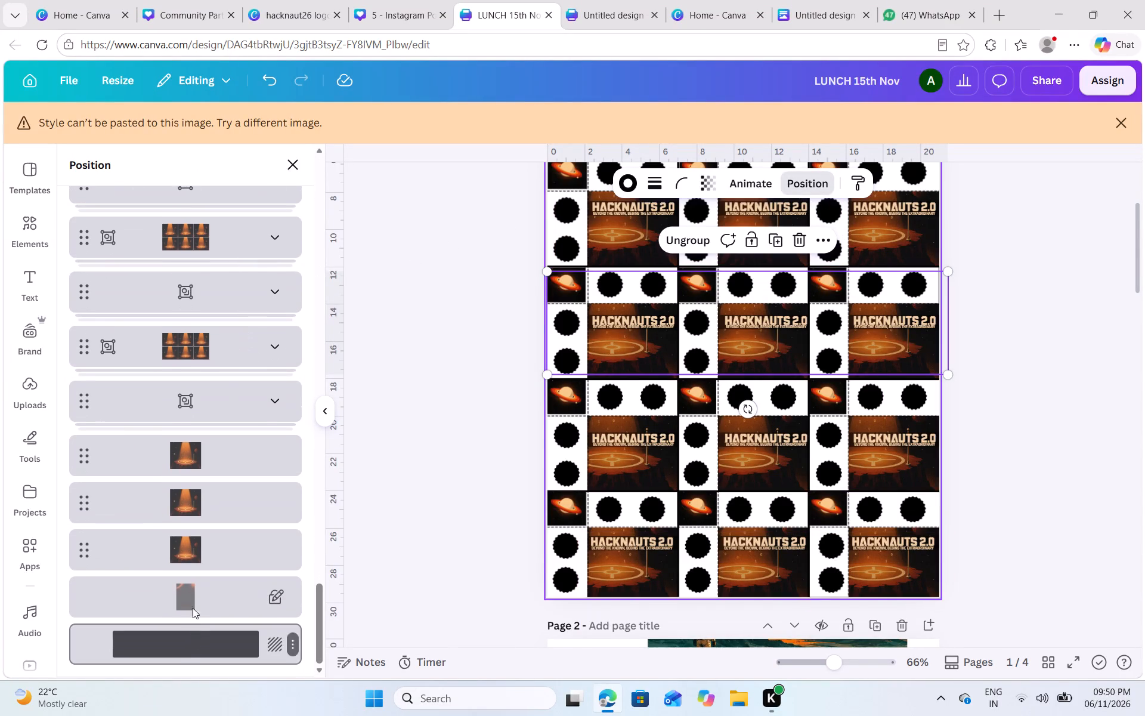
{"action": "left_click", "coordinate": [270, 397]}
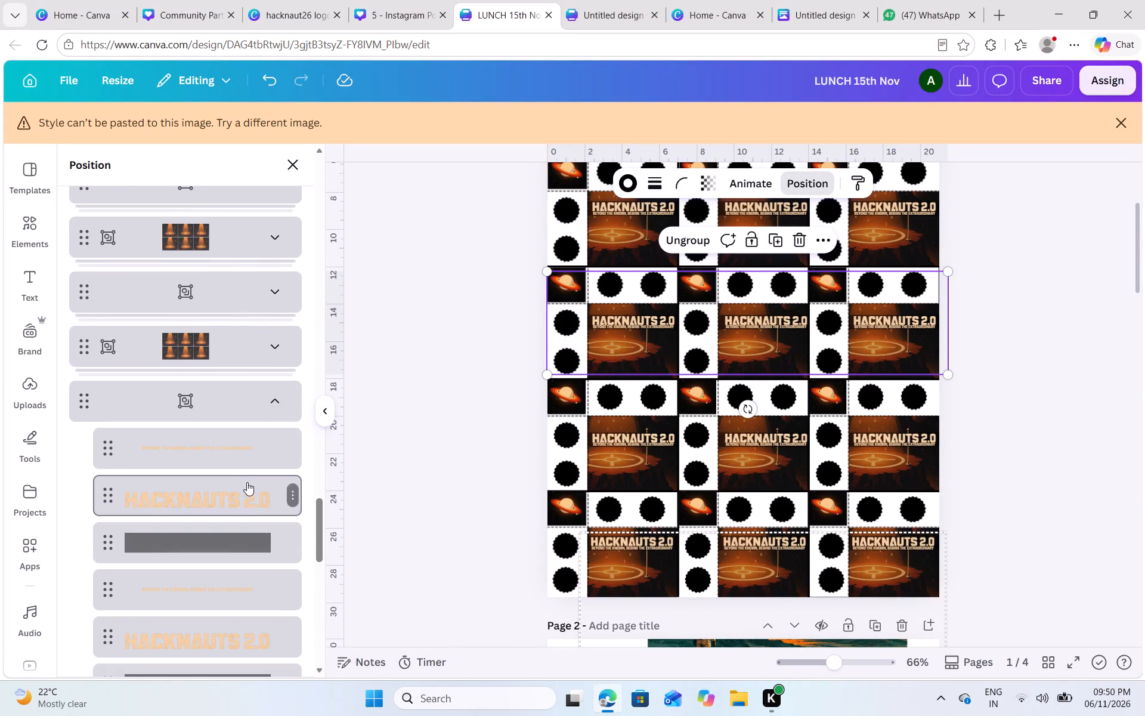
{"action": "left_click", "coordinate": [276, 390]}
{"action": "left_click", "coordinate": [236, 401]}
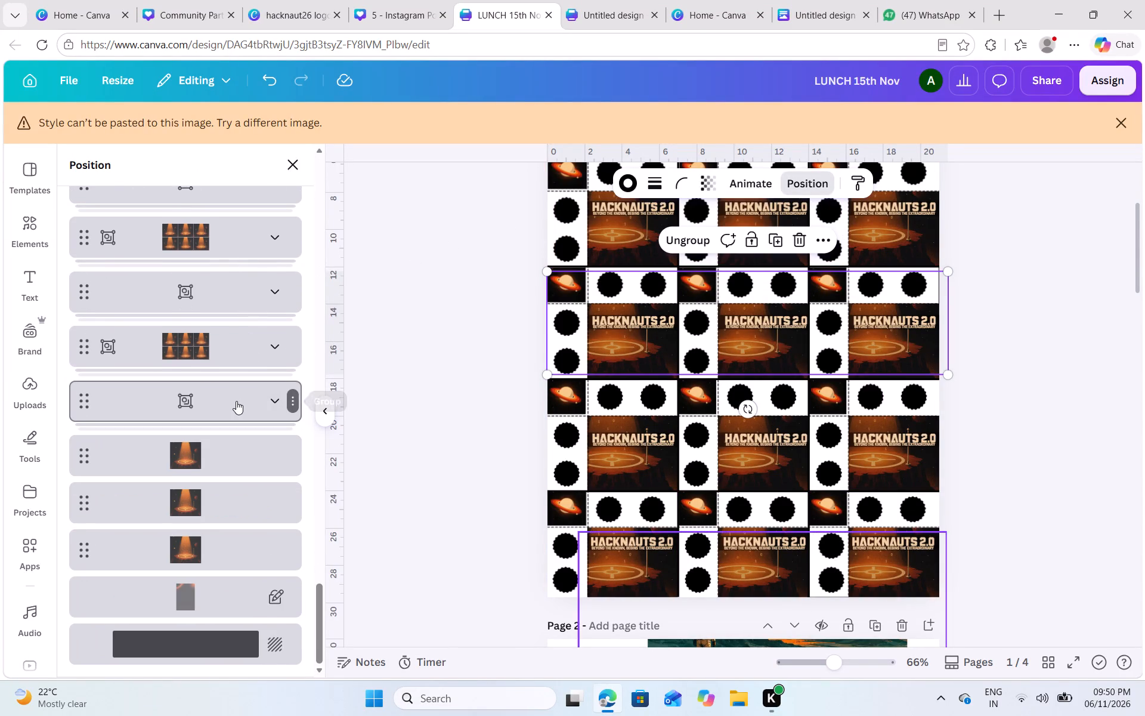
{"action": "left_click", "coordinate": [705, 508]}
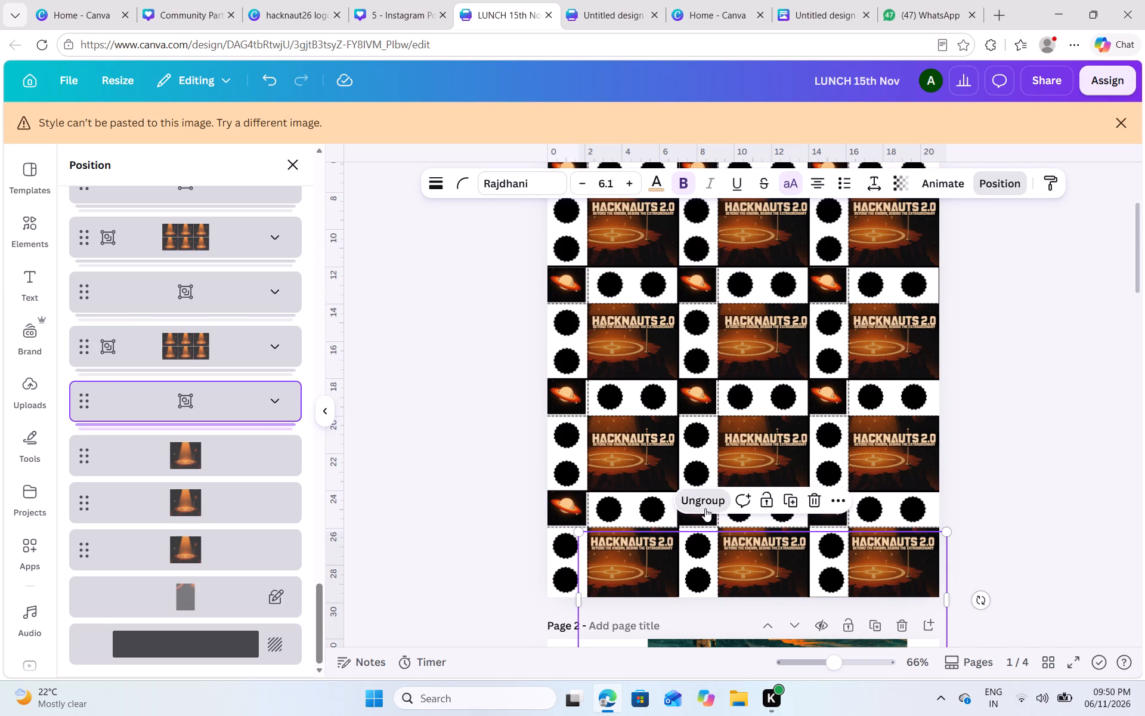
{"action": "left_click", "coordinate": [379, 482]}
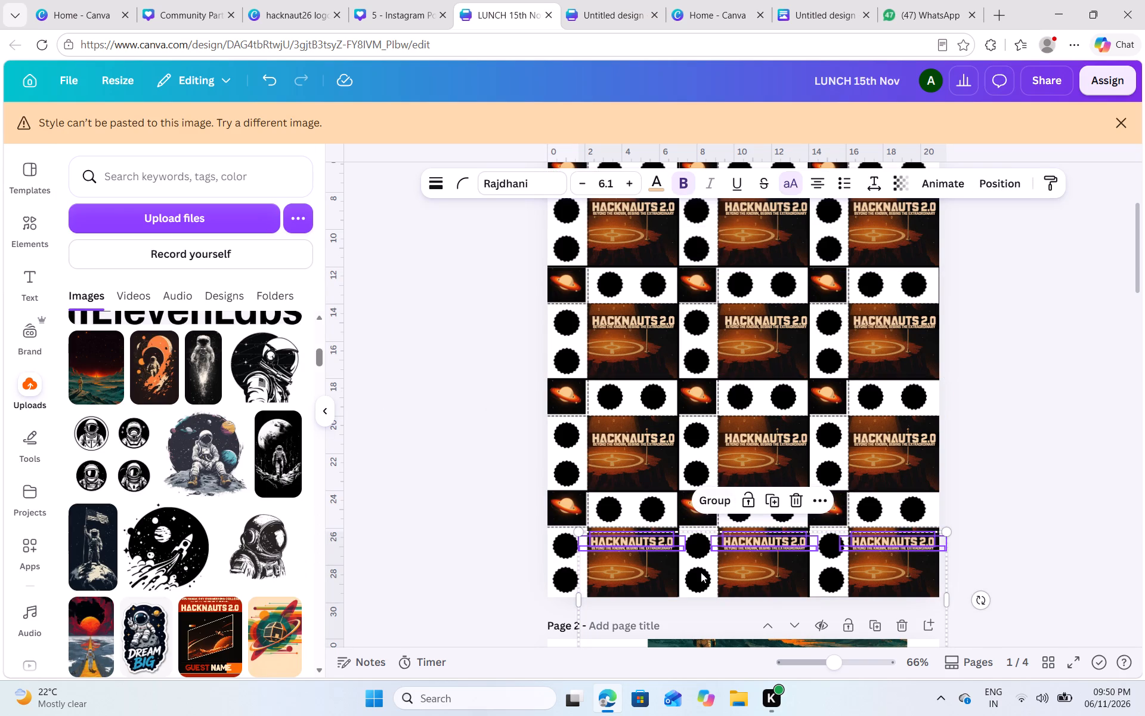
In page 1's layers, group the tagline, HACKNAUTS 2.0 title and background bar of the bottom row's middle ticket.
{"action": "left_click", "coordinate": [982, 181]}
{"action": "scroll", "coordinate": [255, 600], "scroll_direction": "down", "scroll_amount": 16}
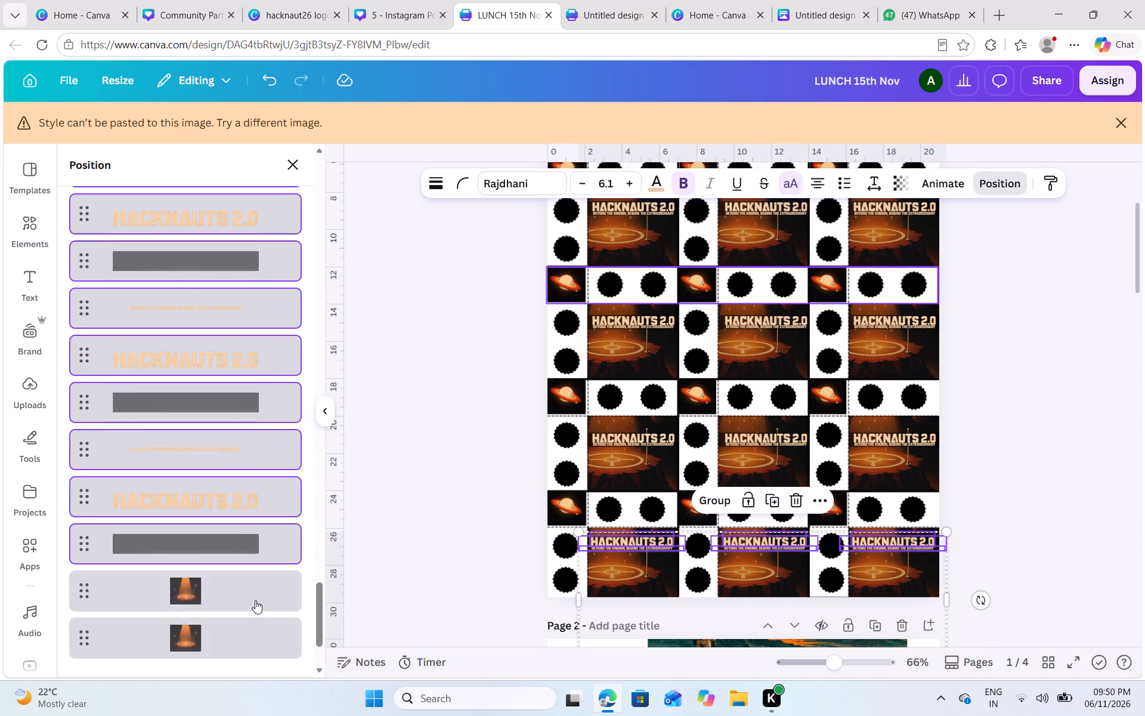
{"action": "scroll", "coordinate": [200, 255], "scroll_direction": "up", "scroll_amount": 1}
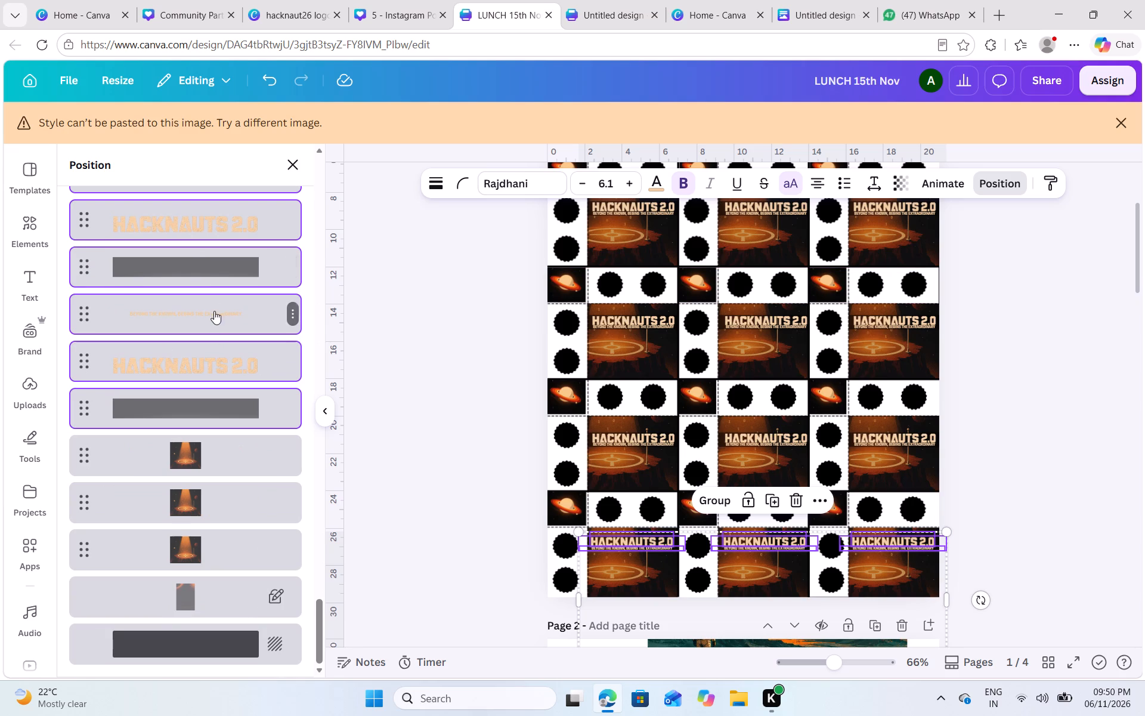
{"action": "left_click", "coordinate": [212, 321]}
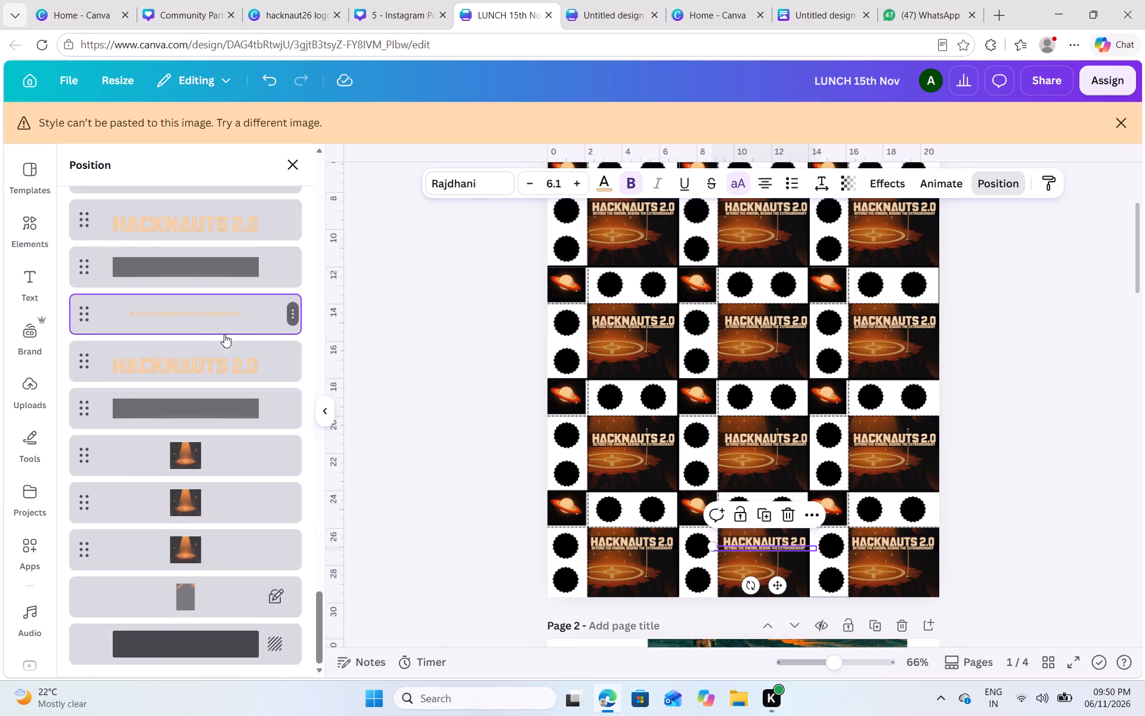
{"action": "left_click", "coordinate": [225, 401], "text": "shift"}
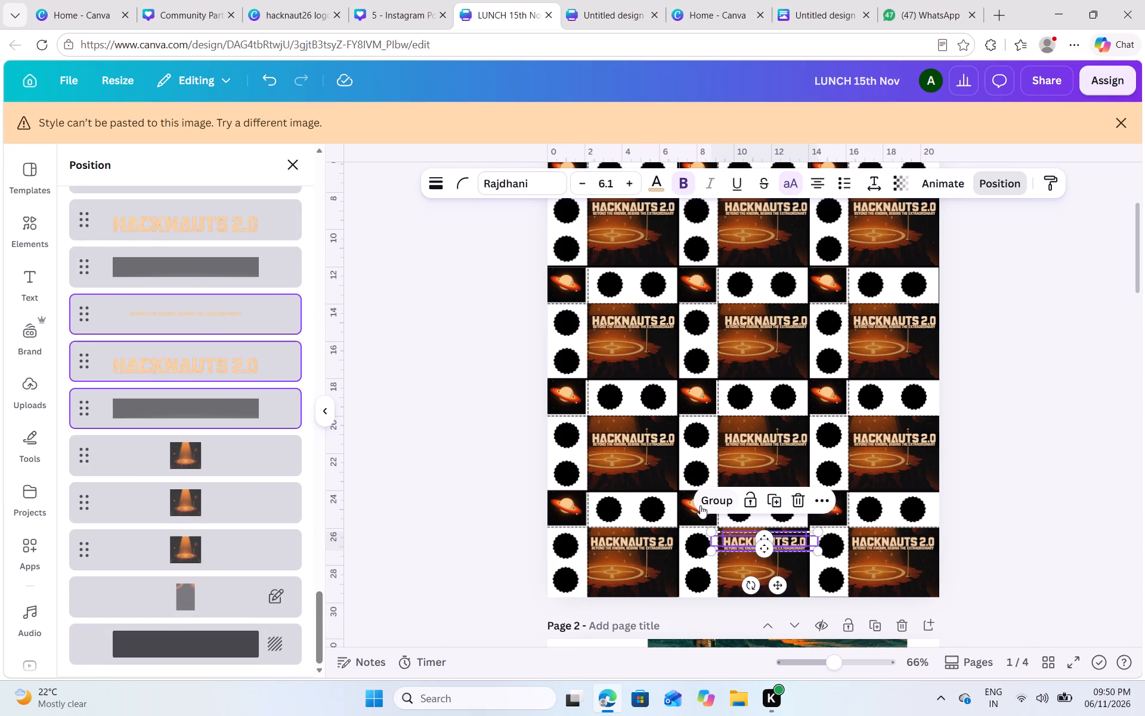
{"action": "left_click", "coordinate": [724, 505]}
Copy the grouped HACKNAUTS 2.0 title block onto page 2.
{"action": "key", "text": "ctrl+c"}
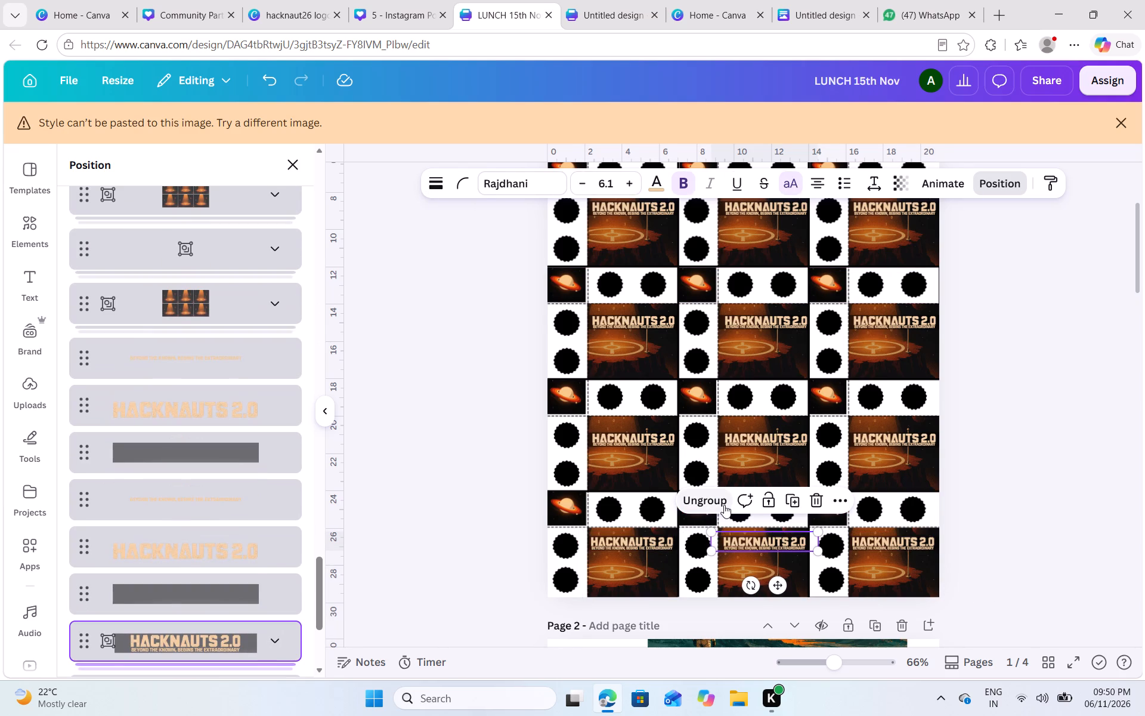
{"action": "scroll", "coordinate": [724, 505], "scroll_direction": "down", "scroll_amount": 3}
{"action": "scroll", "coordinate": [724, 505], "scroll_direction": "up", "scroll_amount": 1}
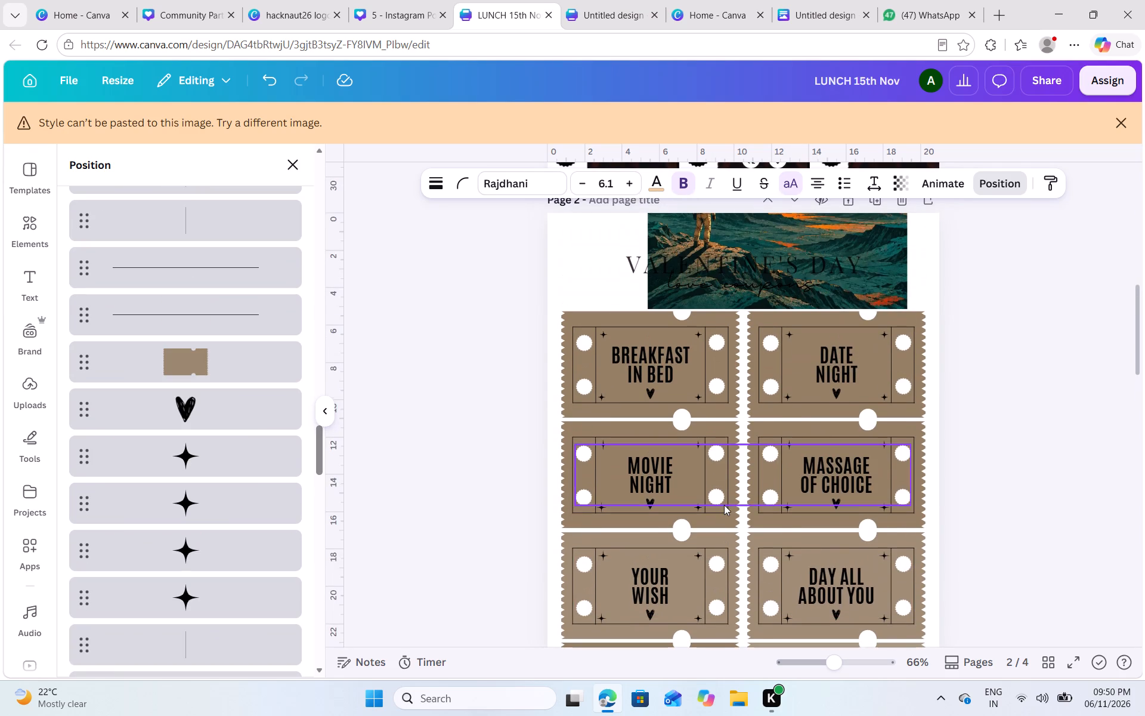
{"action": "key", "text": "ctrl+v"}
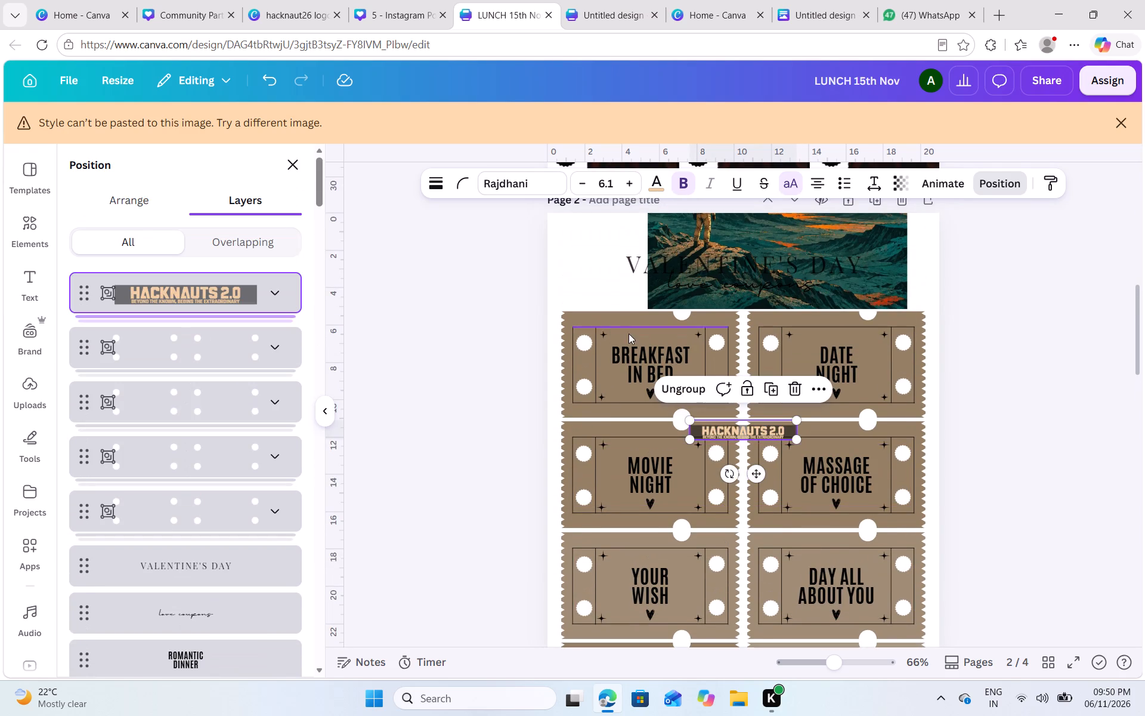
Send the badge group over BREAKFAST IN BED and DATE NIGHT to the back and bring it forward one level.
{"action": "left_click", "coordinate": [643, 367]}
{"action": "left_click", "coordinate": [643, 367]}
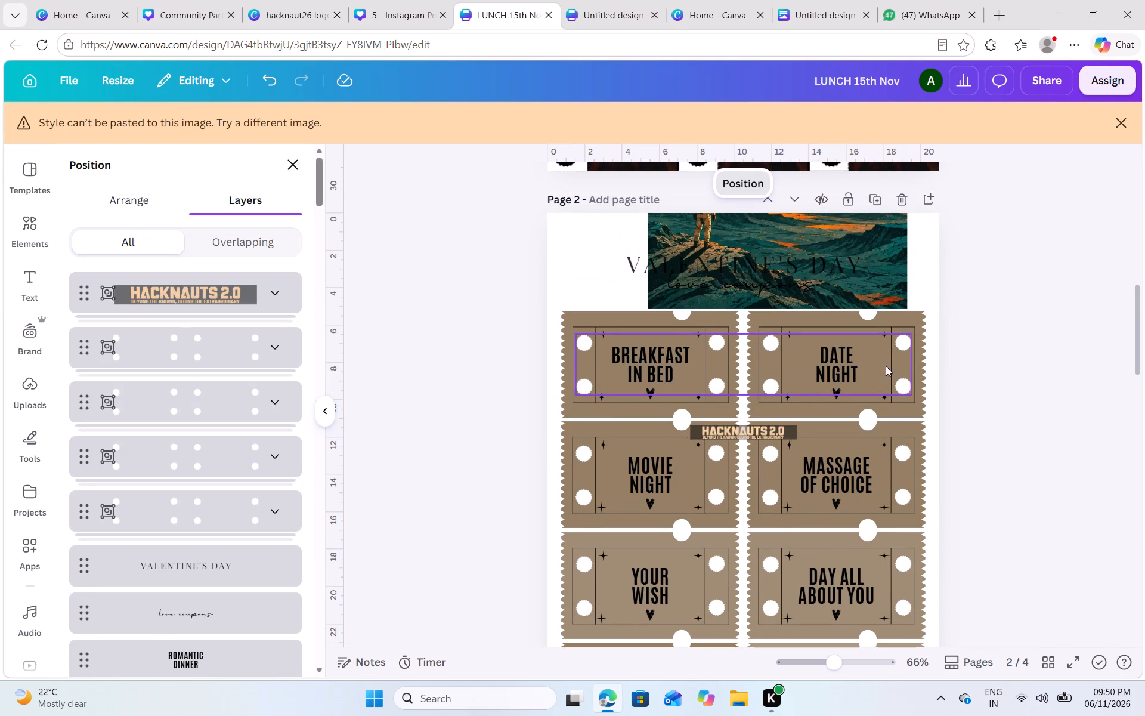
{"action": "left_click", "coordinate": [130, 208]}
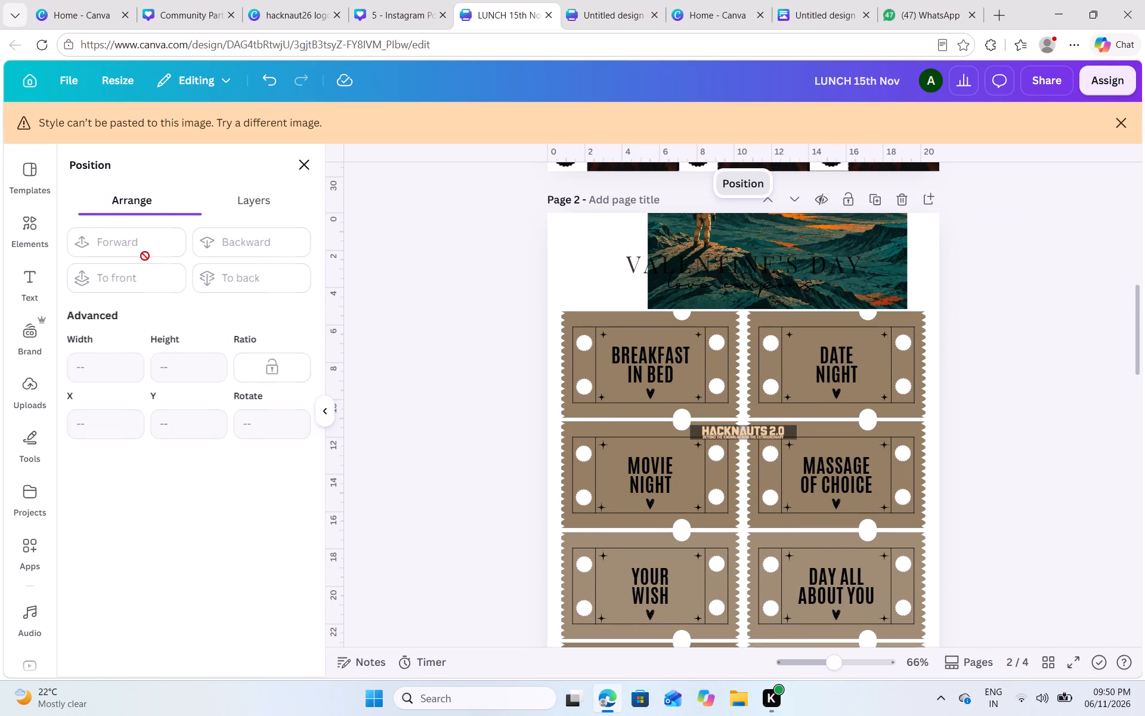
{"action": "left_click", "coordinate": [641, 463]}
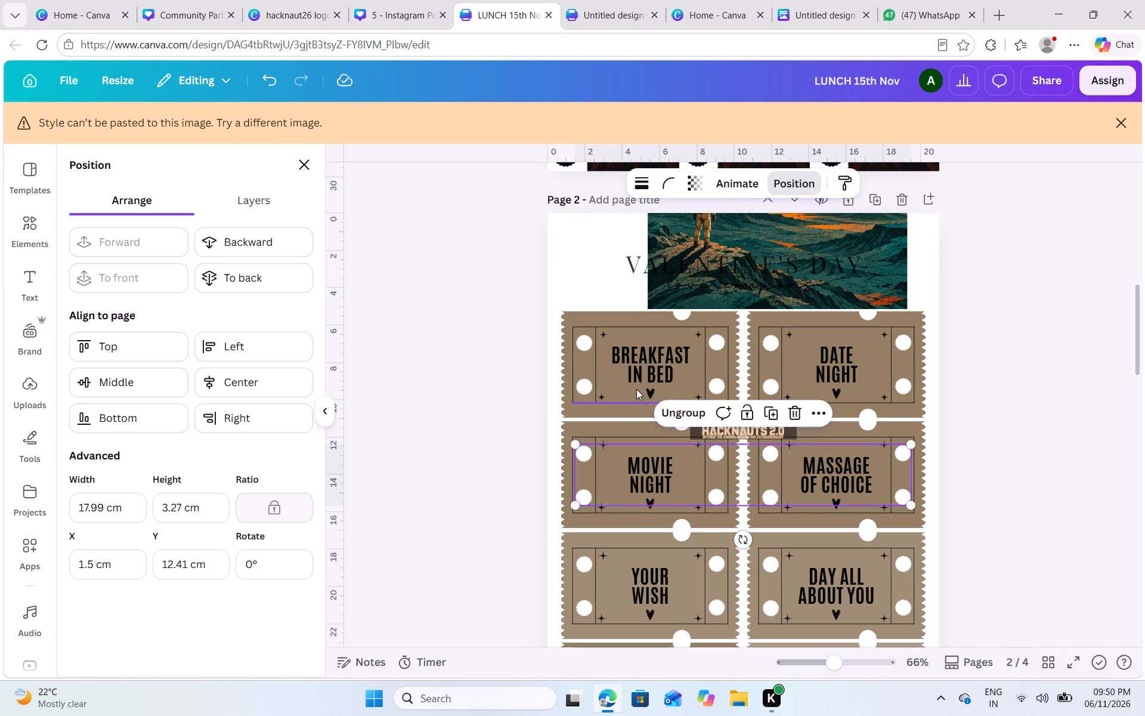
{"action": "left_click", "coordinate": [629, 376]}
{"action": "left_click", "coordinate": [262, 239]}
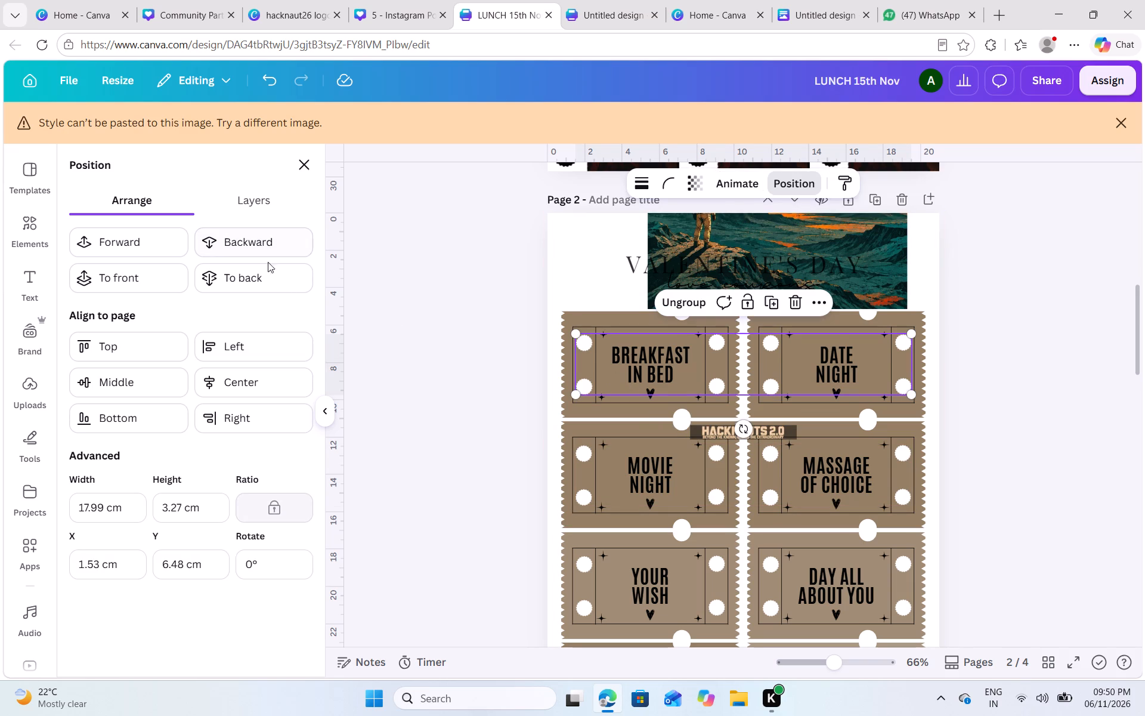
{"action": "left_click", "coordinate": [268, 267]}
{"action": "left_click", "coordinate": [140, 246]}
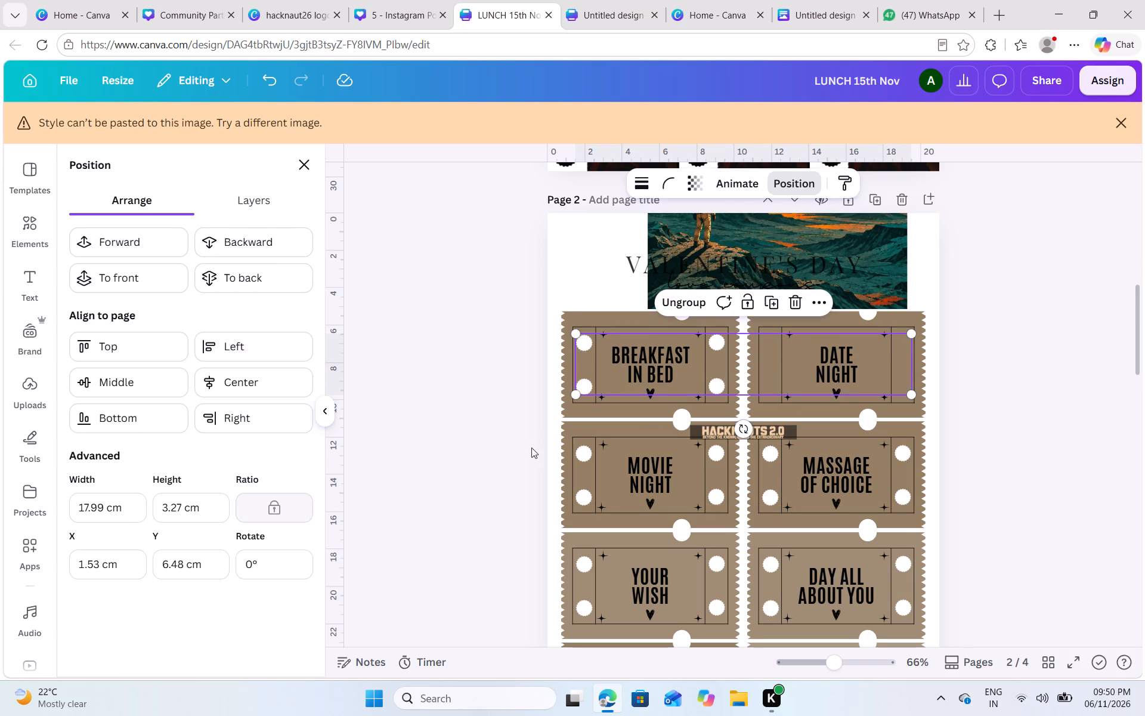
Send the badge group over MOVIE NIGHT and MASSAGE OF CHOICE to the back and bring it forward one level.
{"action": "left_click", "coordinate": [619, 467]}
{"action": "left_click", "coordinate": [255, 261]}
{"action": "left_click", "coordinate": [256, 276]}
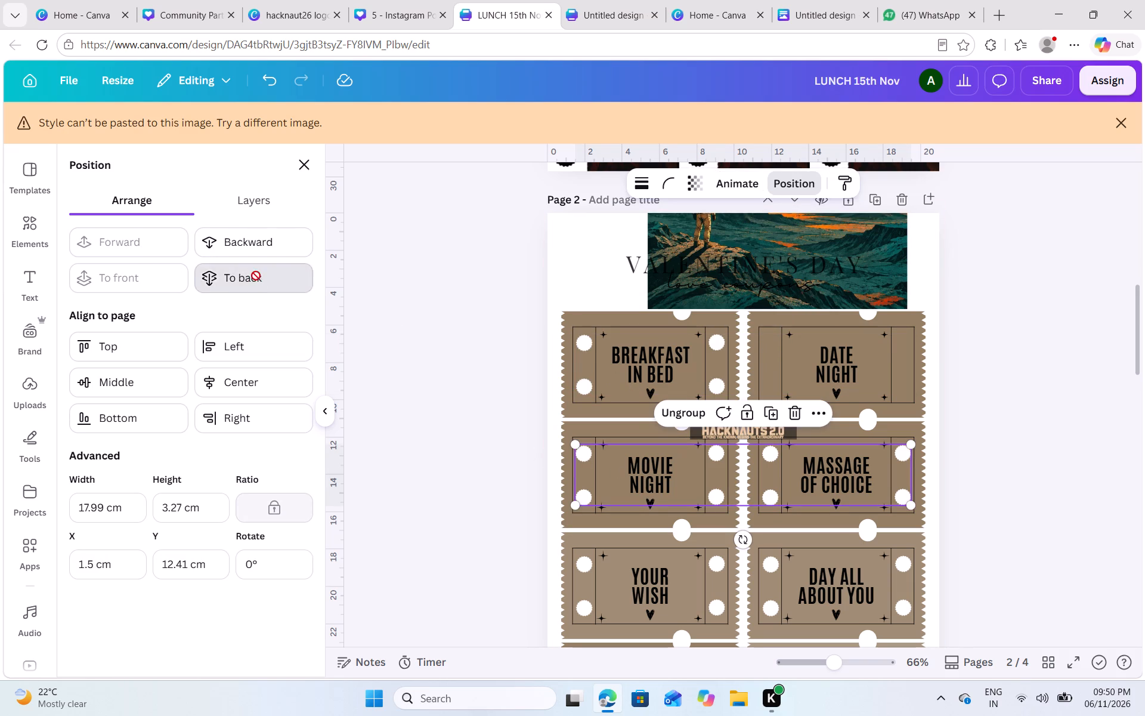
{"action": "left_click", "coordinate": [160, 246]}
Send the badge group over YOUR WISH and DAY ALL ABOUT YOU to the back and bring it forward one level.
{"action": "scroll", "coordinate": [616, 499], "scroll_direction": "down", "scroll_amount": 1}
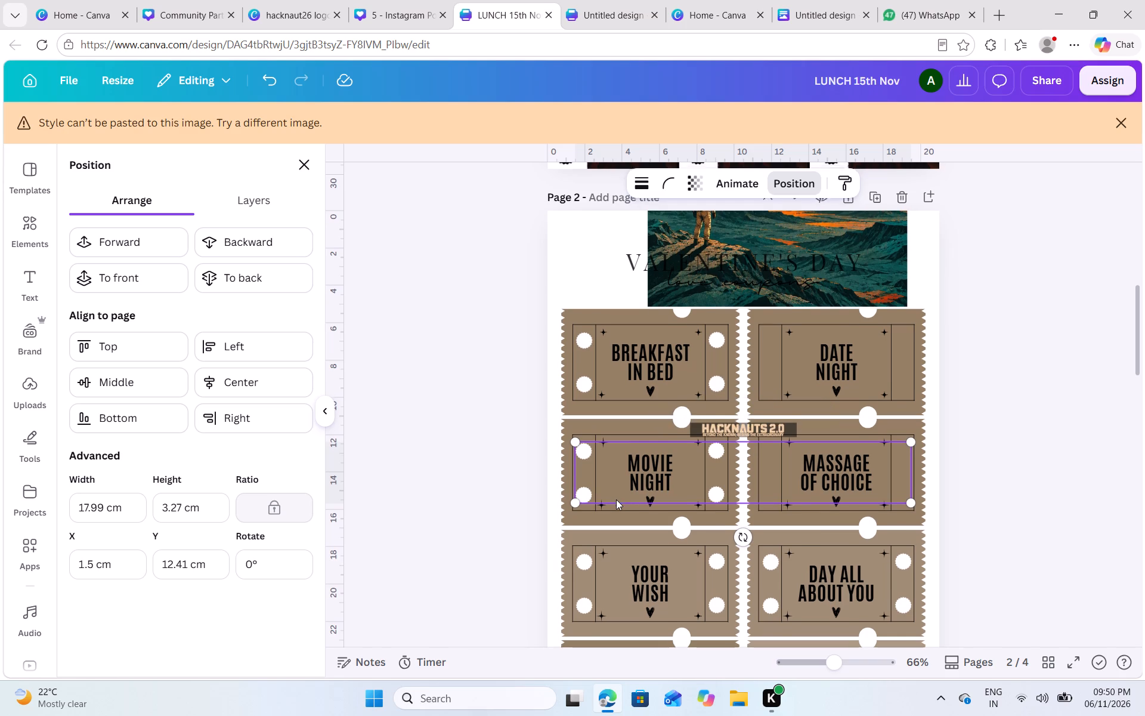
{"action": "scroll", "coordinate": [616, 499], "scroll_direction": "down", "scroll_amount": 1}
{"action": "left_click", "coordinate": [618, 558]}
{"action": "left_click", "coordinate": [255, 275]}
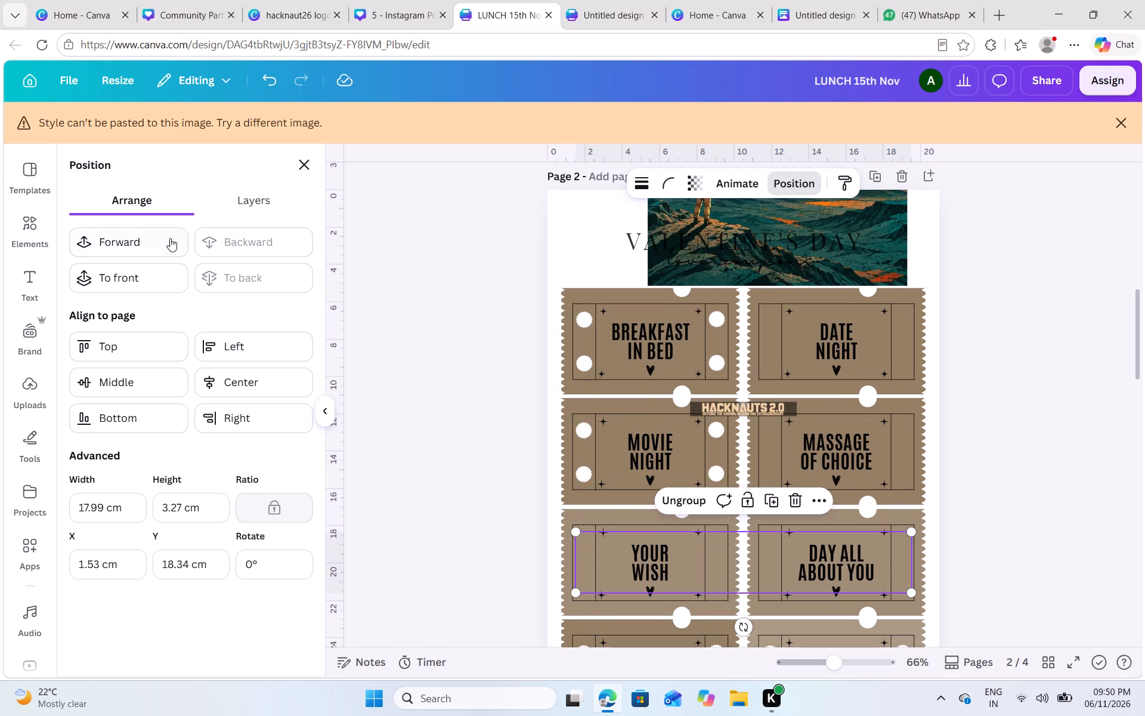
{"action": "left_click", "coordinate": [167, 239]}
Send the badge group over CHORE FREE DAY and ROMANTIC DINNER to the back and bring it forward one level.
{"action": "scroll", "coordinate": [595, 612], "scroll_direction": "down", "scroll_amount": 2}
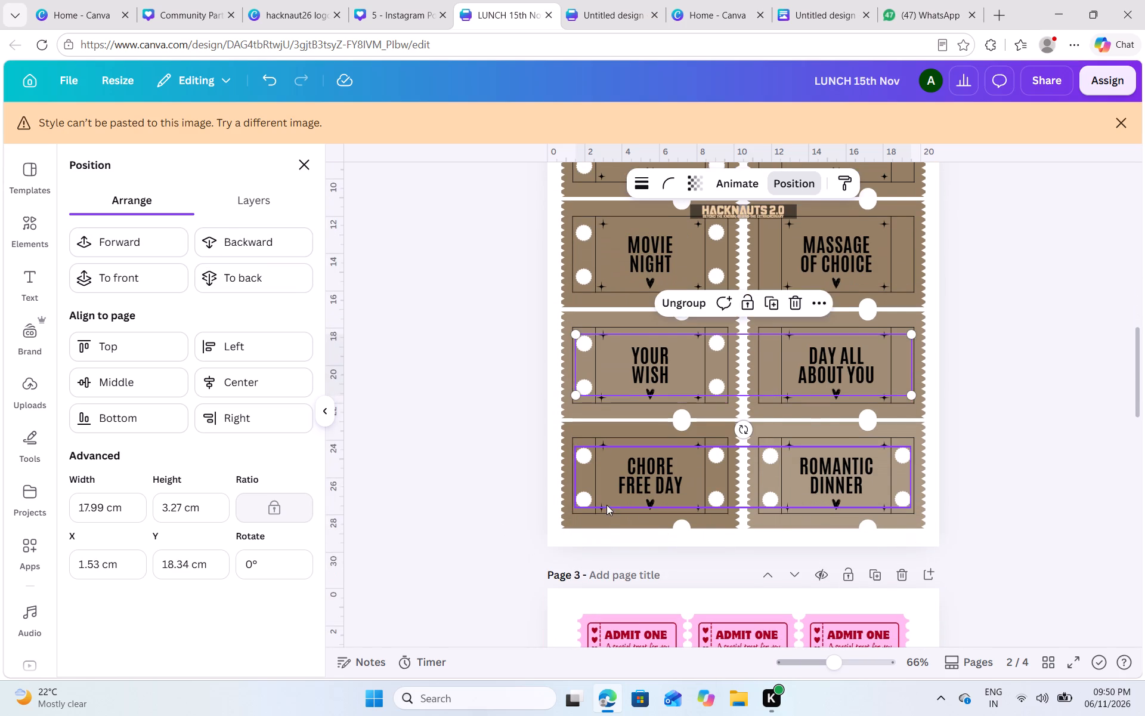
{"action": "left_click", "coordinate": [606, 504]}
{"action": "left_click", "coordinate": [296, 295]}
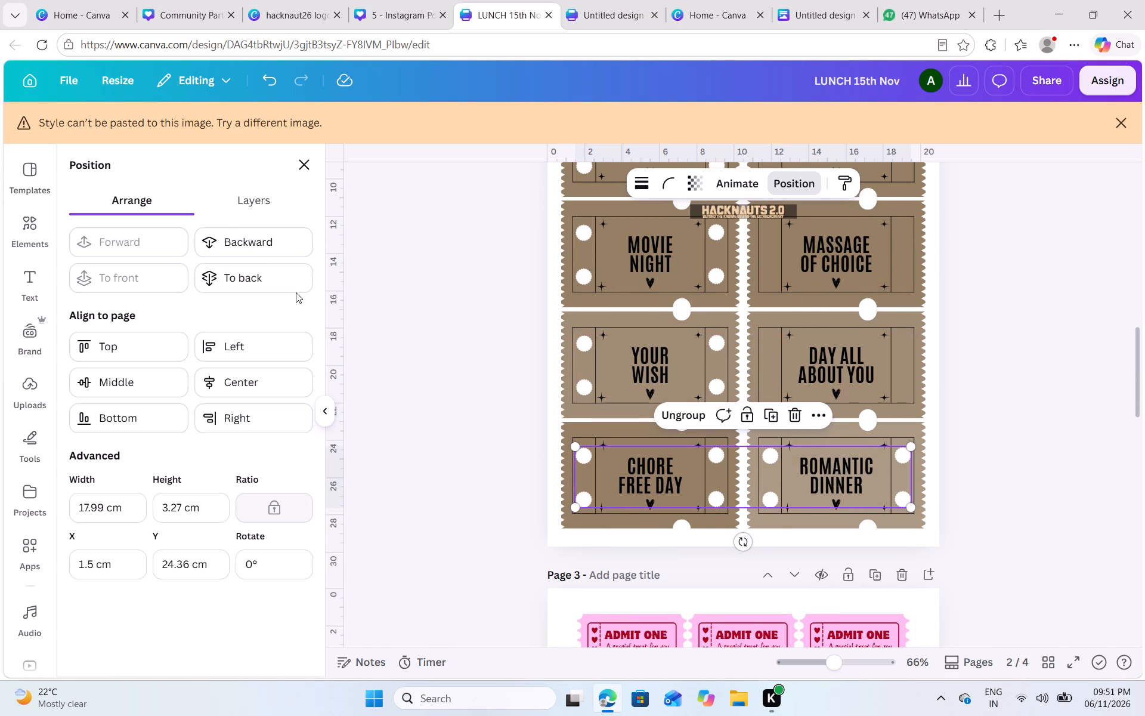
{"action": "left_click", "coordinate": [296, 292]}
{"action": "left_click", "coordinate": [156, 246]}
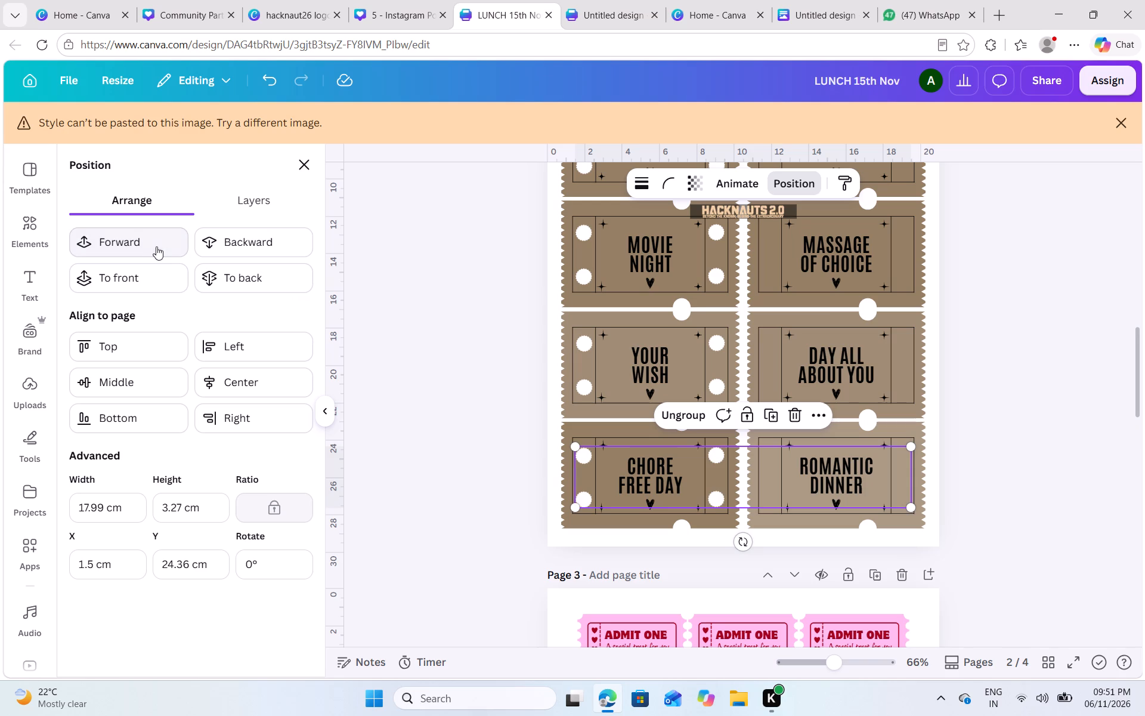
{"action": "left_click", "coordinate": [1005, 325]}
{"action": "left_click", "coordinate": [1005, 325]}
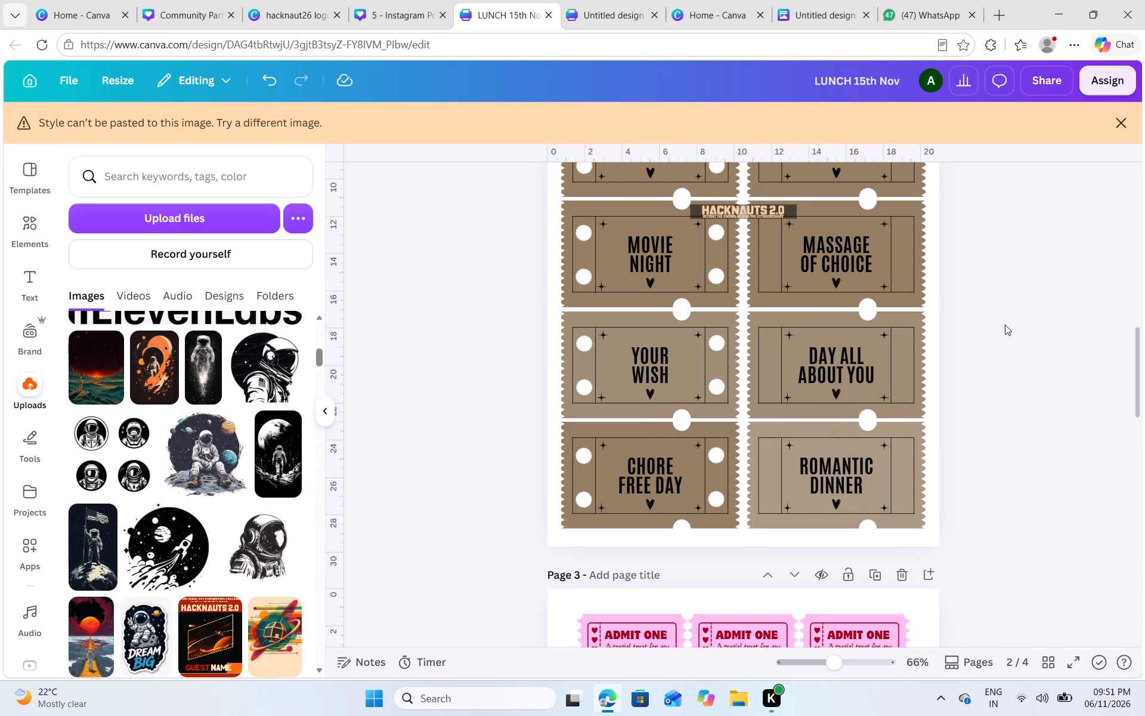
Delete the BREAKFAST IN BED text from the first coupon on page 2.
{"action": "scroll", "coordinate": [1005, 325], "scroll_direction": "up", "scroll_amount": 2}
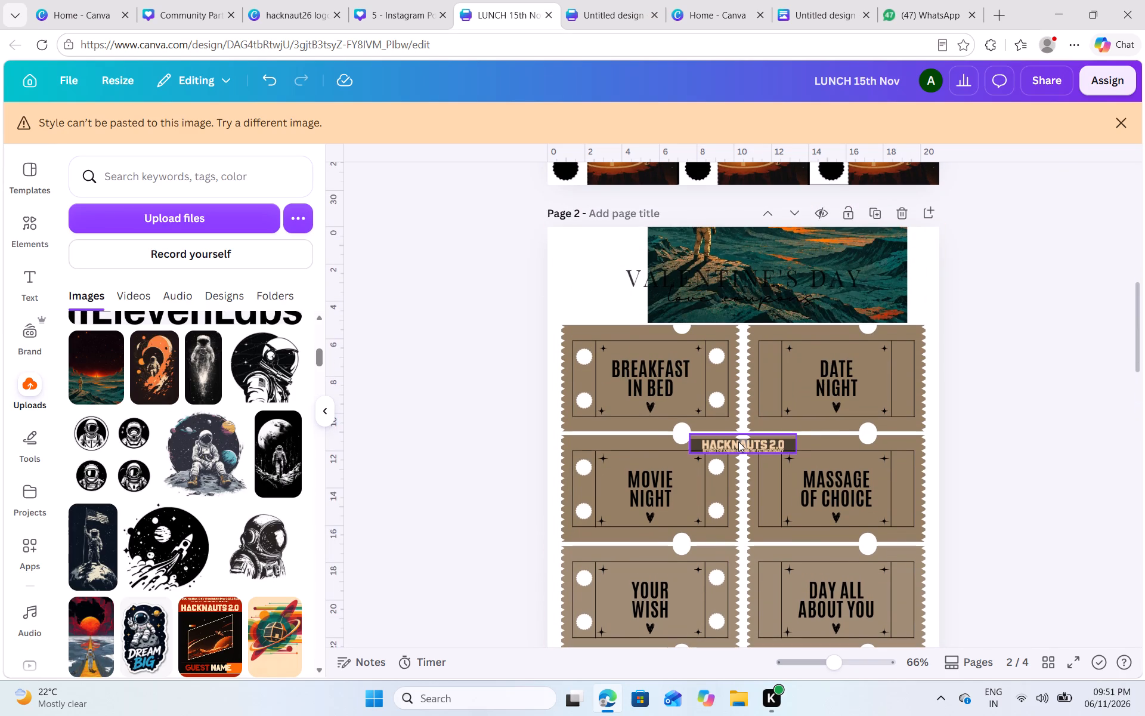
{"action": "left_click", "coordinate": [738, 442]}
{"action": "left_click", "coordinate": [642, 374]}
{"action": "left_click", "coordinate": [674, 321]}
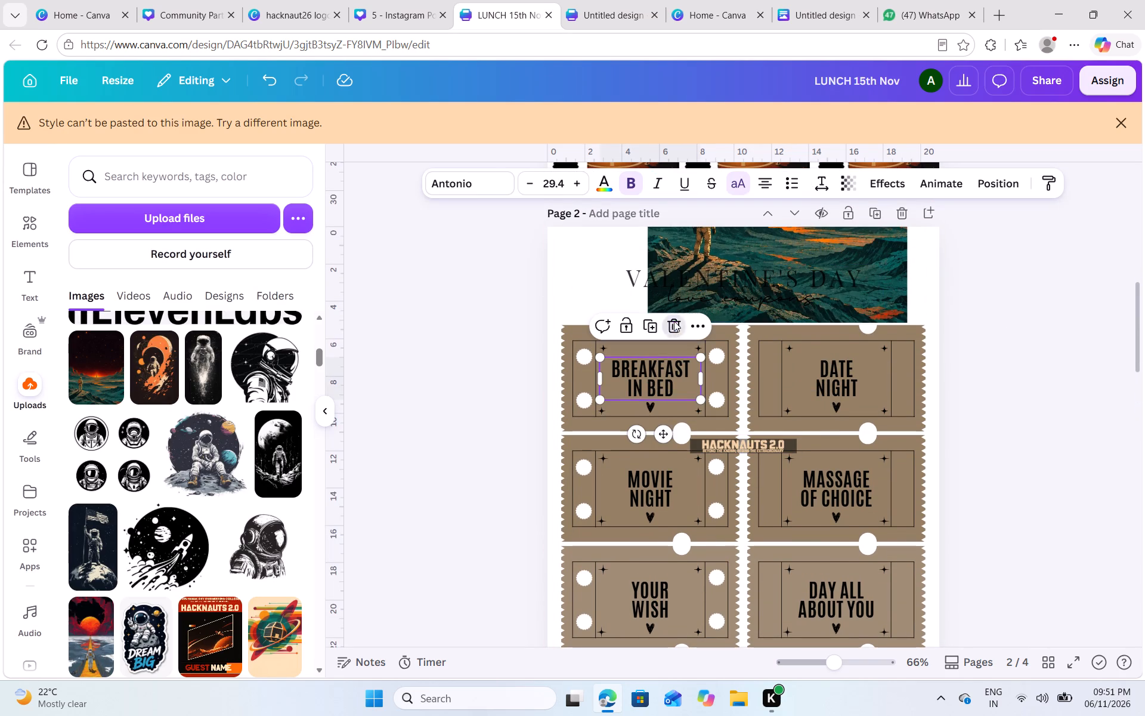
Move the pasted HACKNAUTS 2.0 title block into the upper part of the first coupon's inner frame.
{"action": "scroll", "coordinate": [660, 360], "scroll_direction": "up", "scroll_amount": 2, "text": "ctrl"}
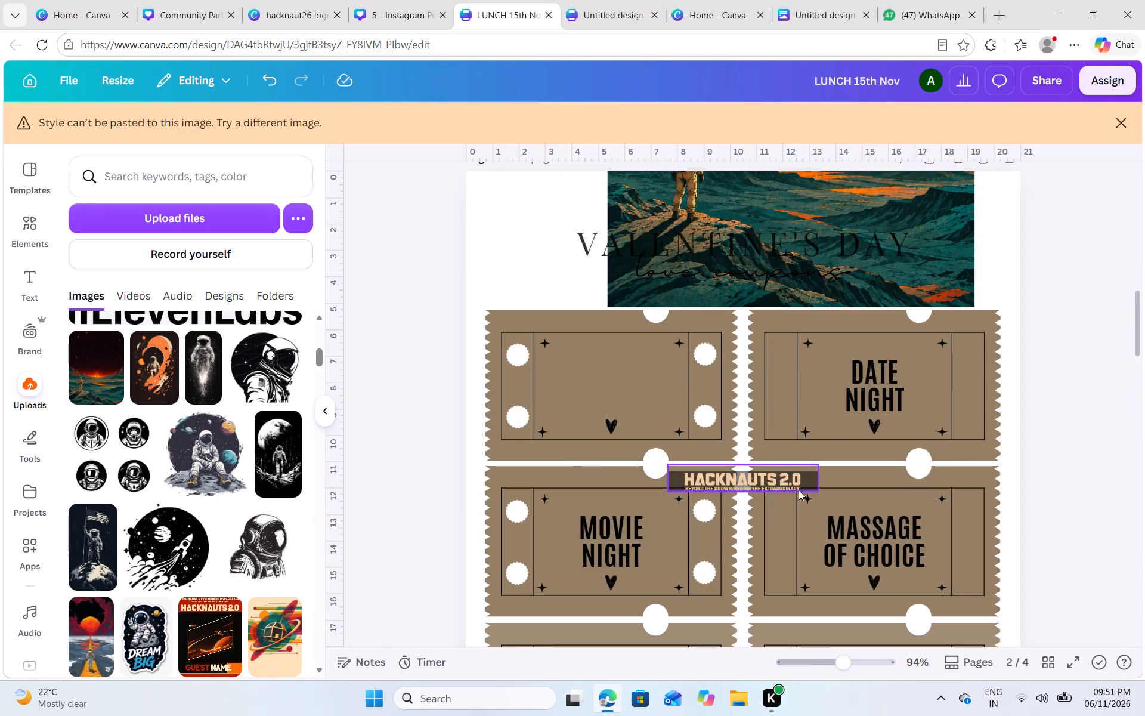
{"action": "left_click_drag", "start_coordinate": [795, 482], "coordinate": [660, 370]}
{"action": "scroll", "coordinate": [660, 370], "scroll_direction": "up", "scroll_amount": 6, "text": "ctrl"}
{"action": "scroll", "coordinate": [660, 370], "scroll_direction": "right", "scroll_amount": 1}
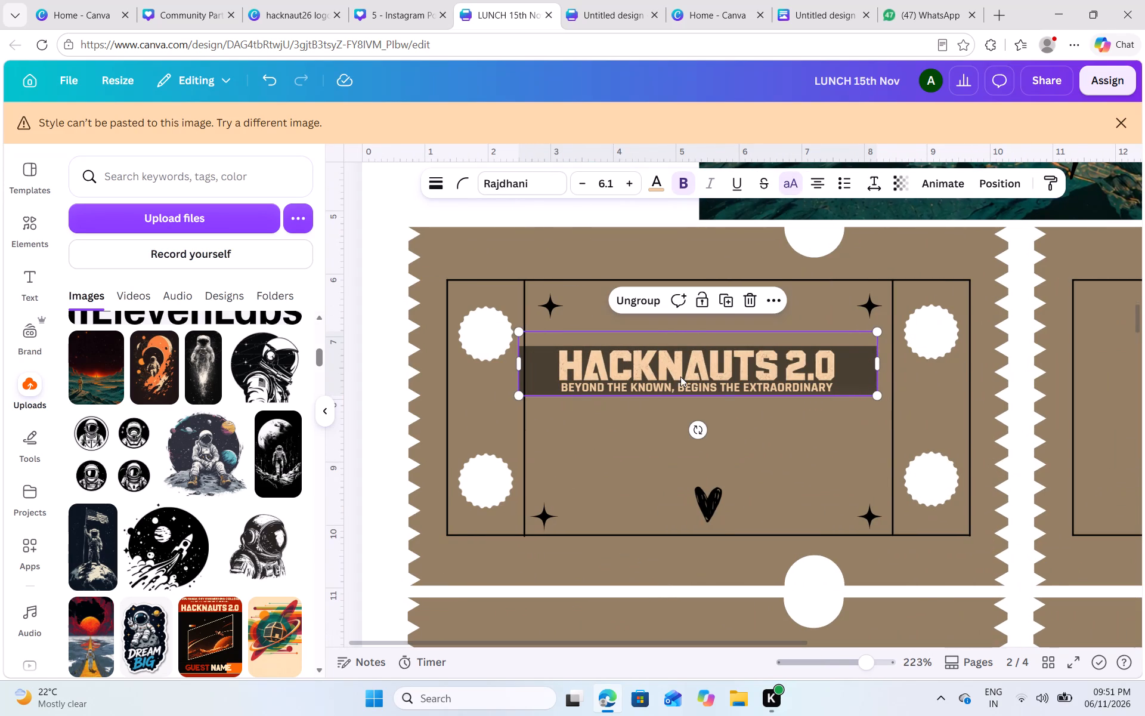
{"action": "left_click_drag", "start_coordinate": [680, 371], "coordinate": [663, 352]}
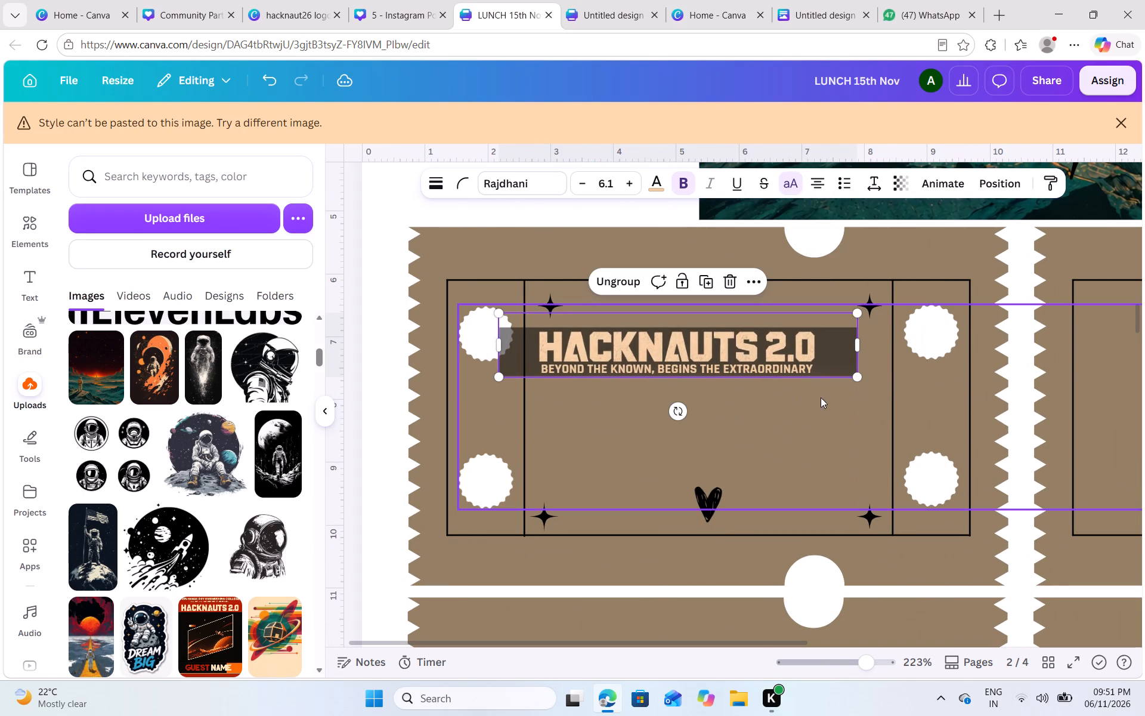
Enlarge the HACKNAUTS 2.0 title block to tagline size 7 and fit its width between the coupon's two inner vertical lines.
{"action": "left_click_drag", "start_coordinate": [858, 376], "coordinate": [904, 391]}
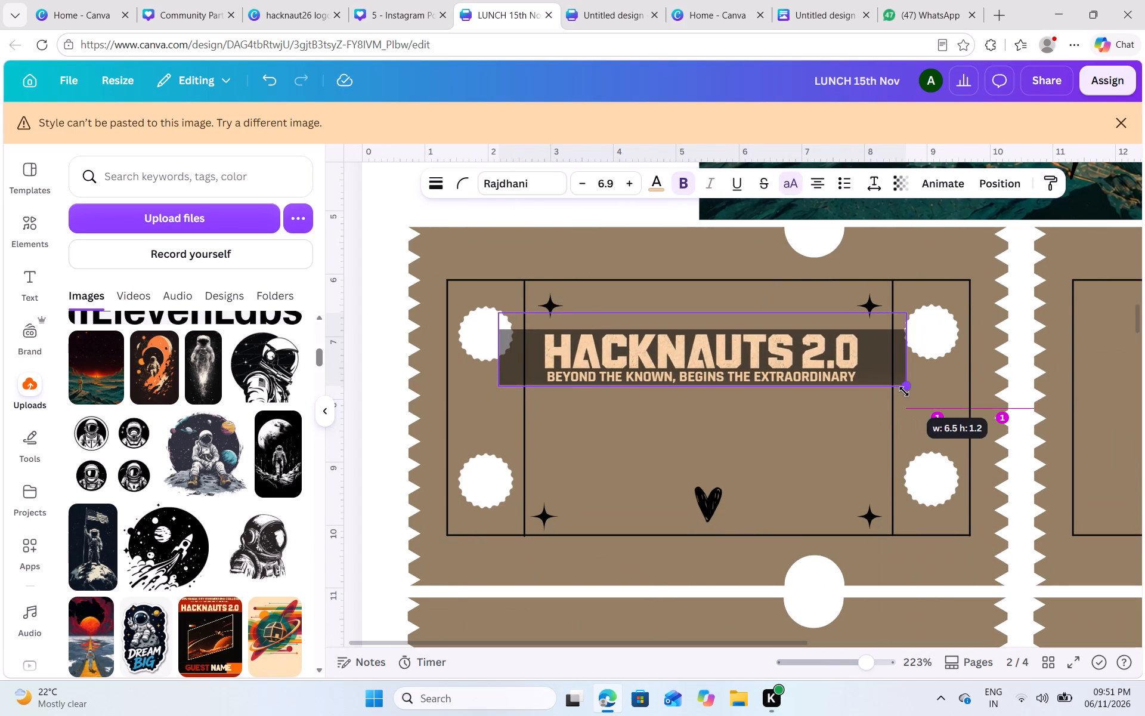
{"action": "left_click_drag", "start_coordinate": [904, 391], "coordinate": [915, 393]}
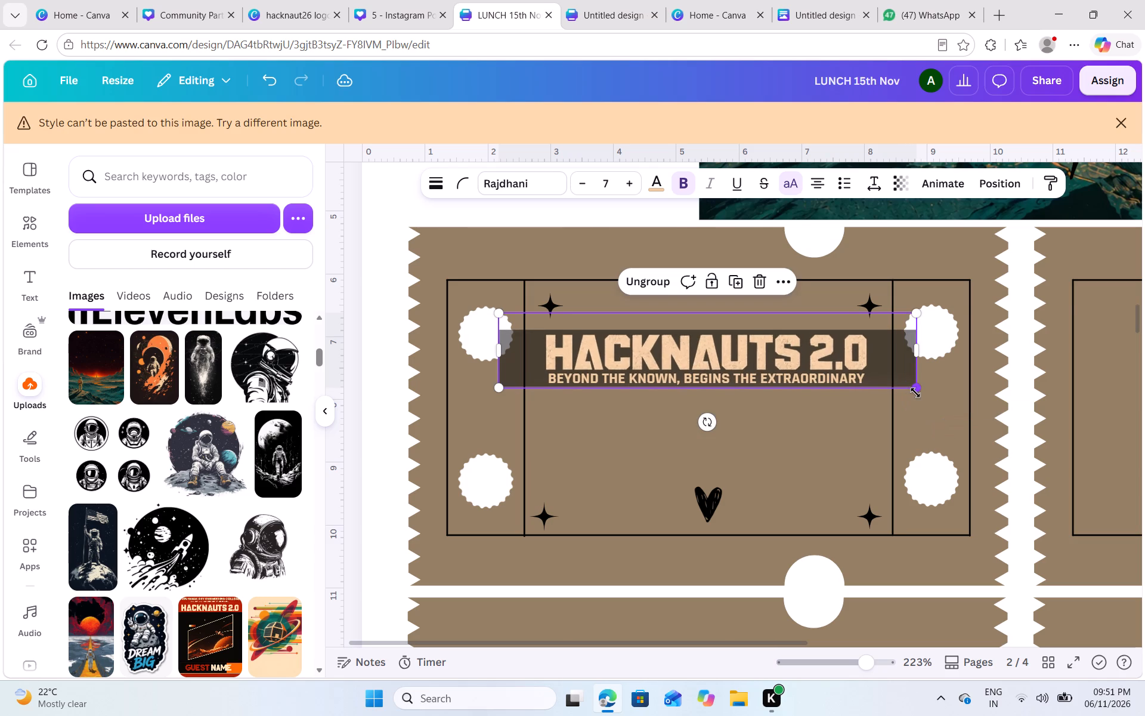
{"action": "left_click_drag", "start_coordinate": [500, 352], "coordinate": [526, 353]}
{"action": "left_click_drag", "start_coordinate": [918, 351], "coordinate": [903, 351]}
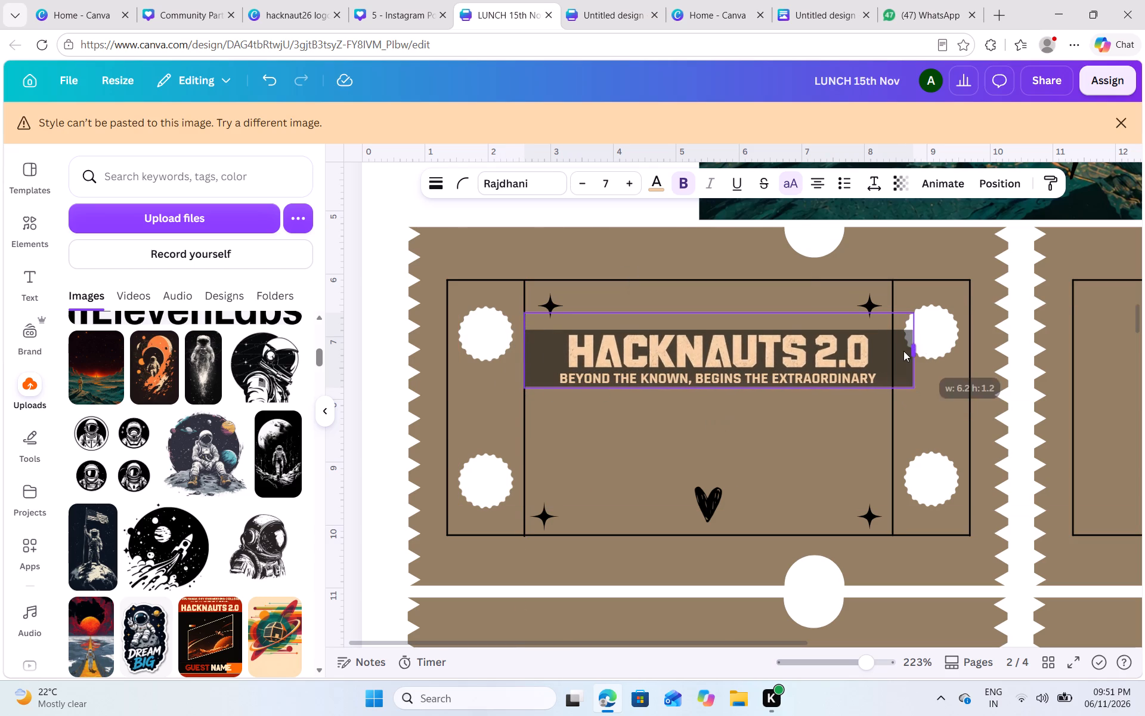
{"action": "left_click_drag", "start_coordinate": [903, 351], "coordinate": [897, 351]}
{"action": "left_click", "coordinate": [939, 274]}
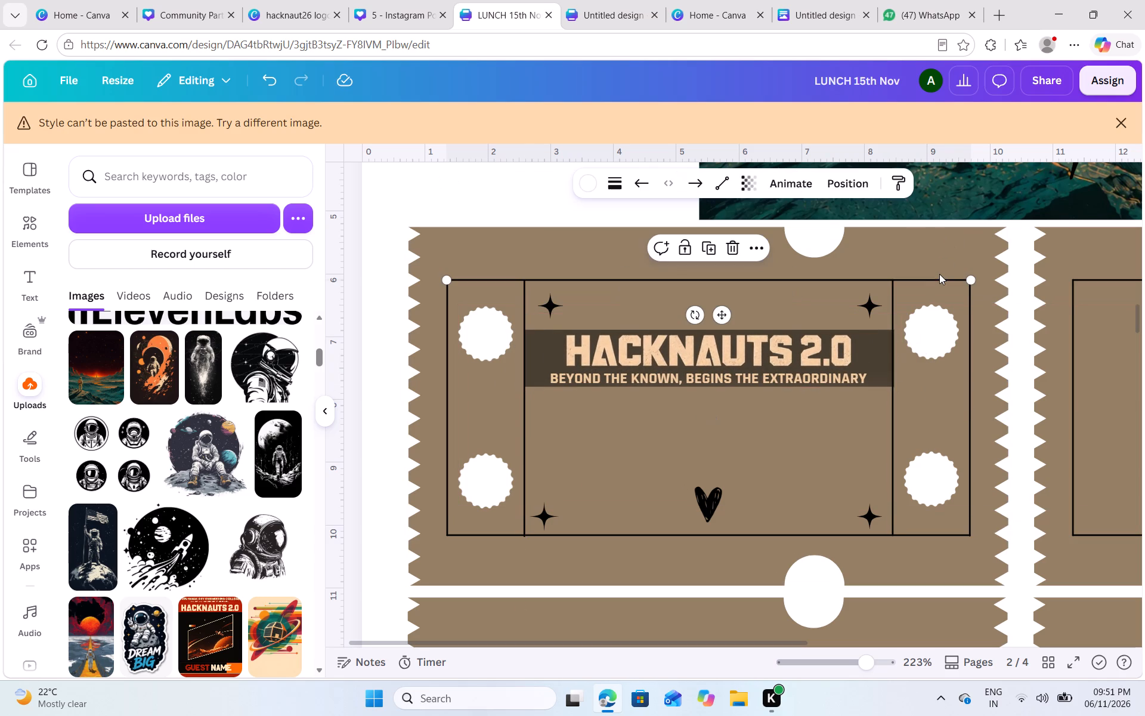
Delete the four corner stars and the heart from the first coupon.
{"action": "left_click", "coordinate": [550, 306]}
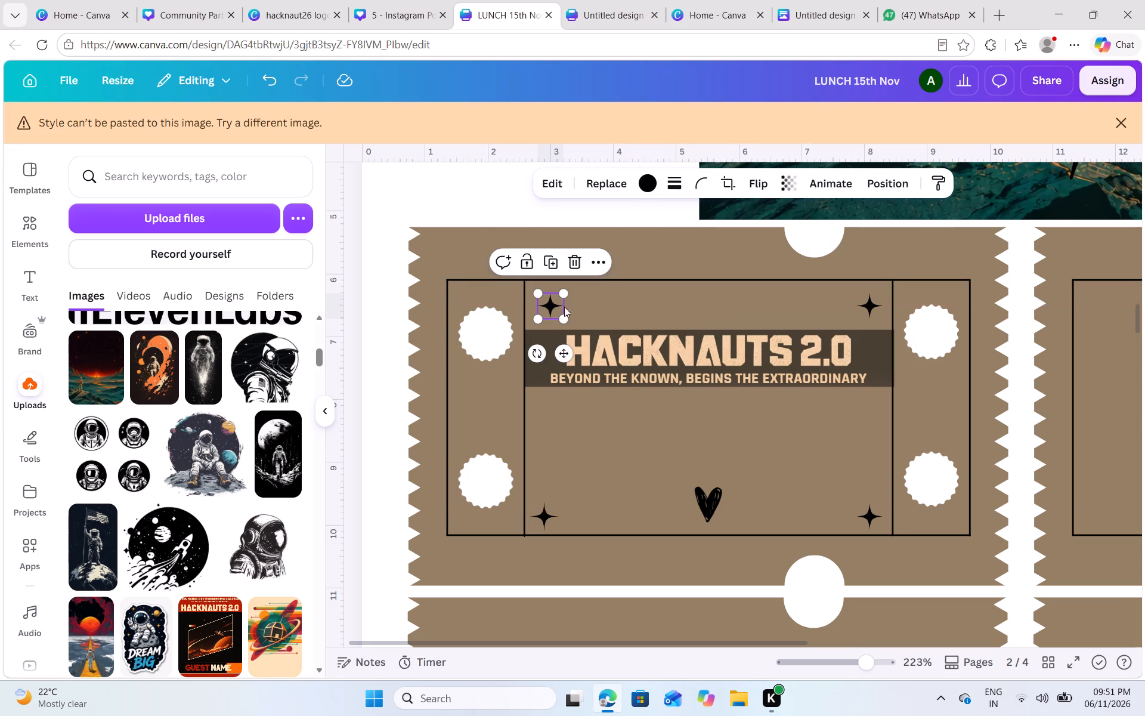
{"action": "left_click", "coordinate": [581, 262]}
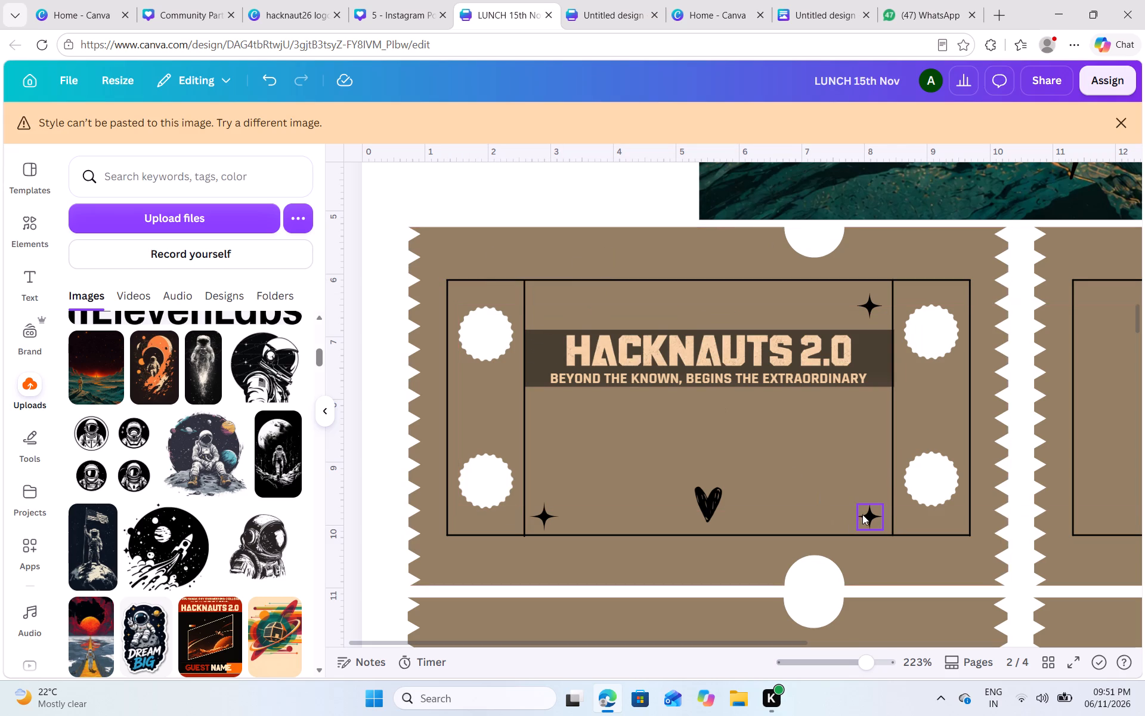
{"action": "left_click", "coordinate": [864, 515]}
{"action": "left_click", "coordinate": [893, 470]}
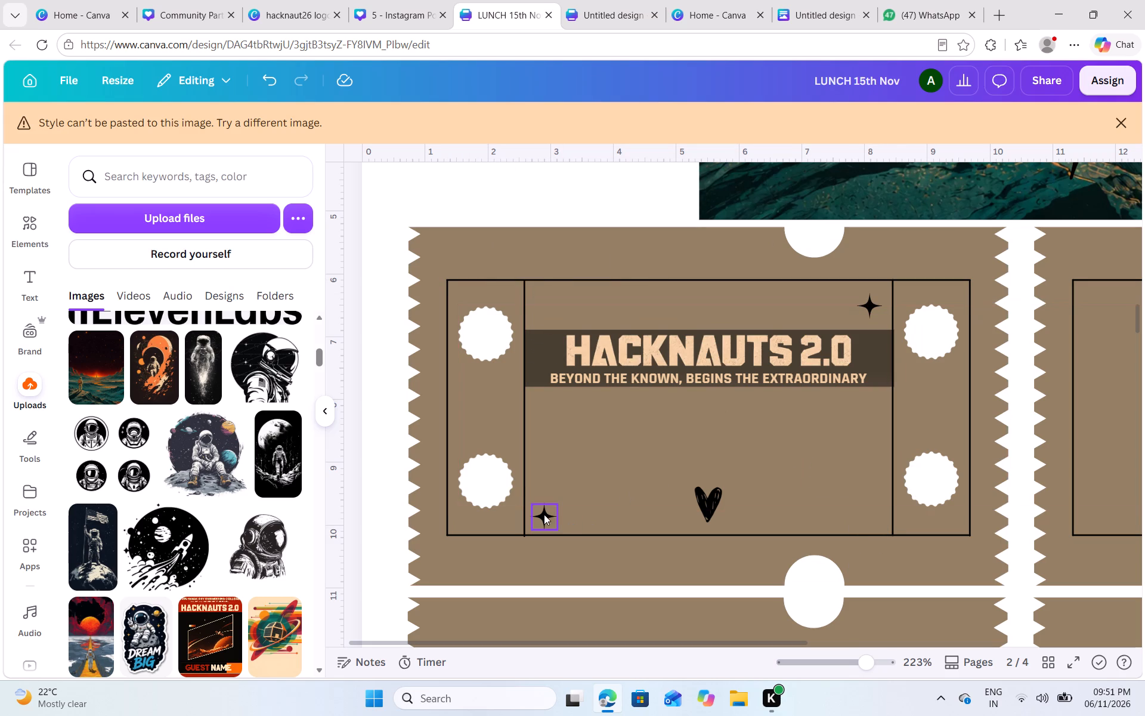
{"action": "left_click", "coordinate": [543, 516]}
{"action": "left_click", "coordinate": [568, 471]}
{"action": "left_click", "coordinate": [713, 499]}
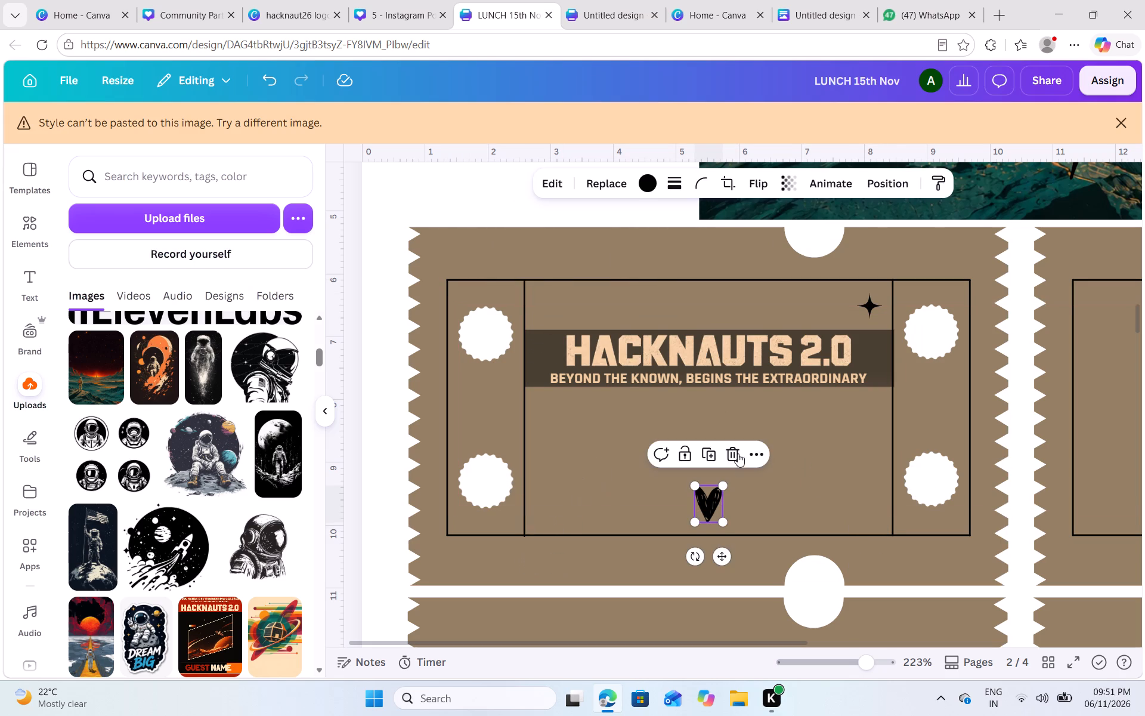
{"action": "left_click", "coordinate": [731, 453]}
{"action": "left_click", "coordinate": [873, 304]}
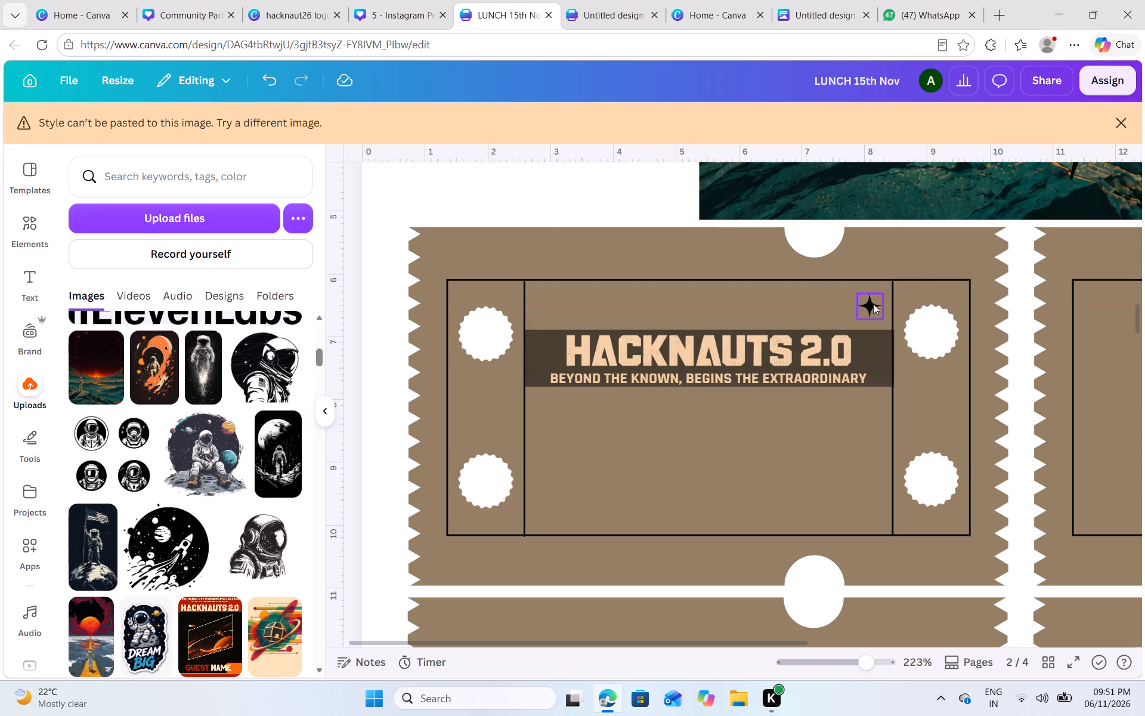
{"action": "left_click", "coordinate": [889, 269]}
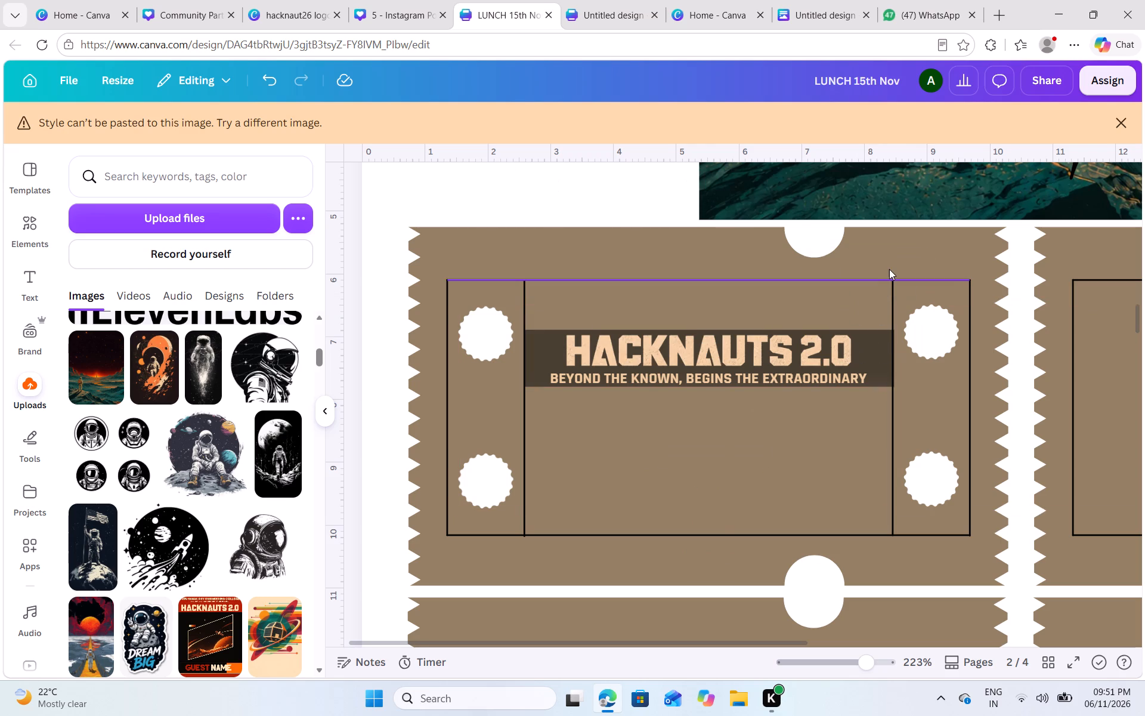
Nudge the HACKNAUTS 2.0 title block upward, closer to the top line of the first coupon's inner frame.
{"action": "left_click", "coordinate": [741, 365]}
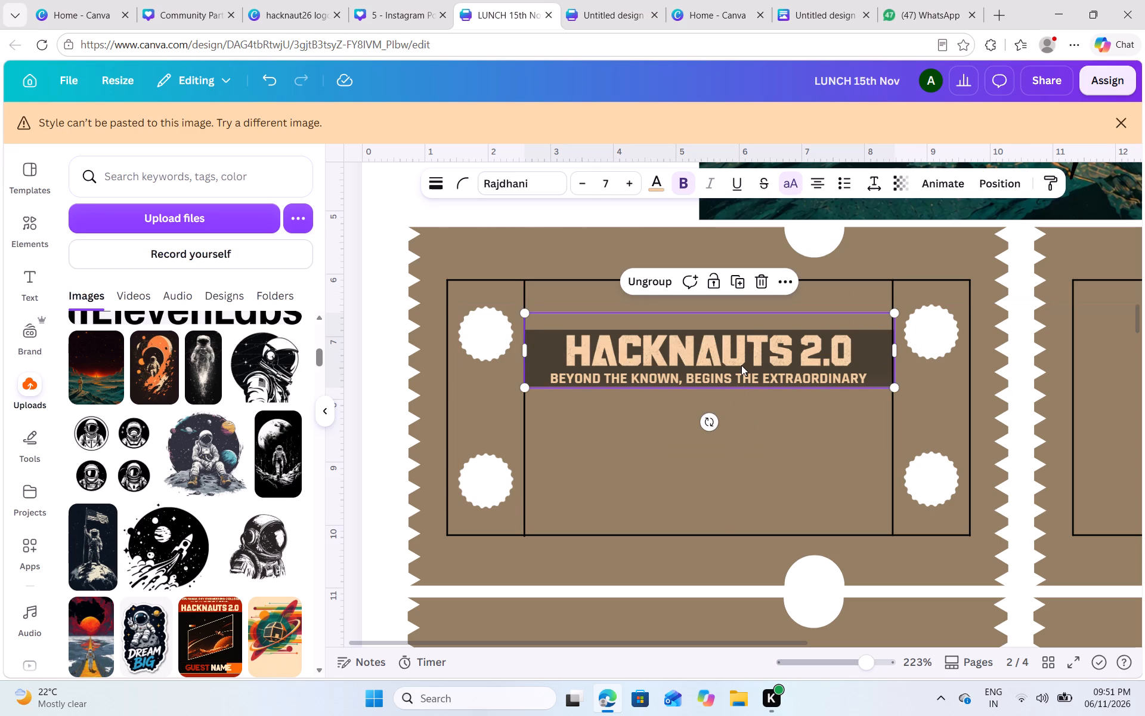
{"action": "key", "text": "Up"}
{"action": "key", "text": "Up"}
{"action": "key", "text": "Up"}
{"action": "key", "text": "Up"}
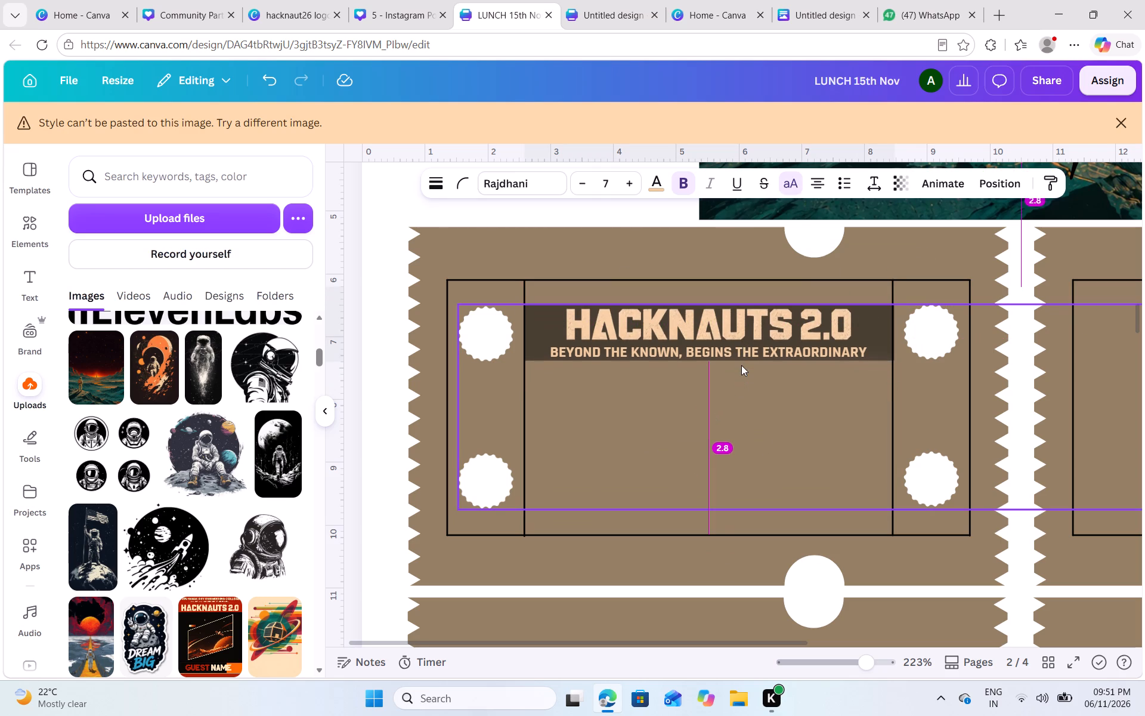
{"action": "left_click", "coordinate": [534, 214]}
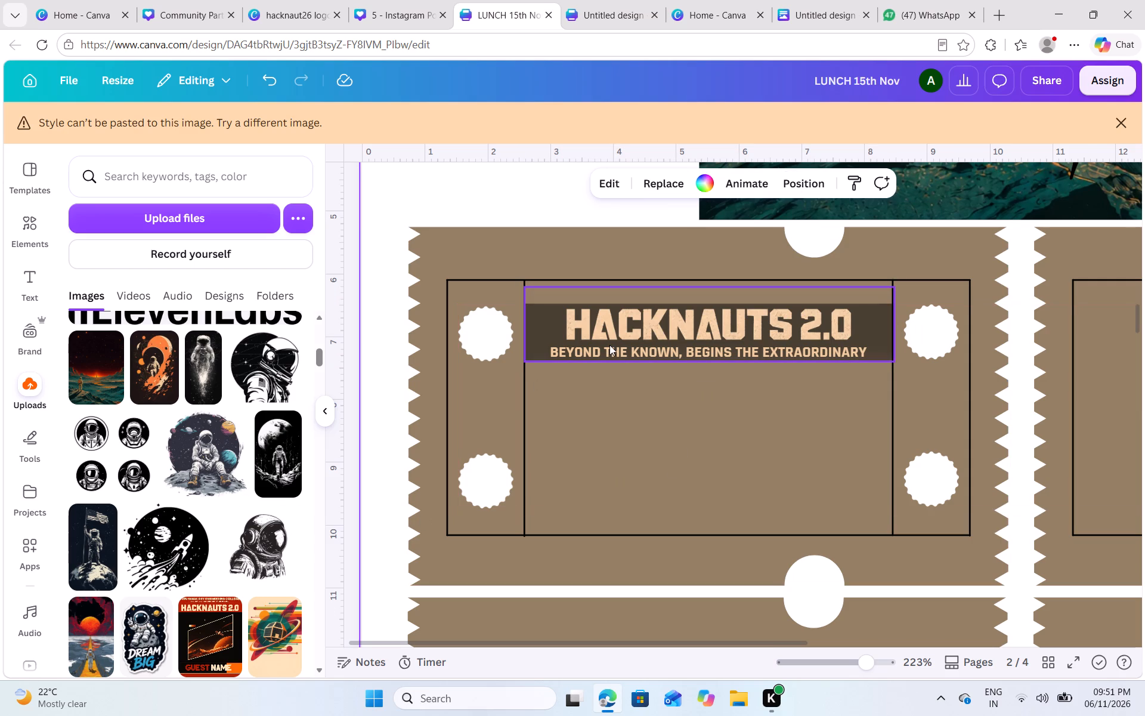
Duplicate the DATE NIGHT text and move the copy into the first coupon, just below the HACKNAUTS 2.0 title block.
{"action": "scroll", "coordinate": [609, 345], "scroll_direction": "down", "scroll_amount": 3, "text": "ctrl"}
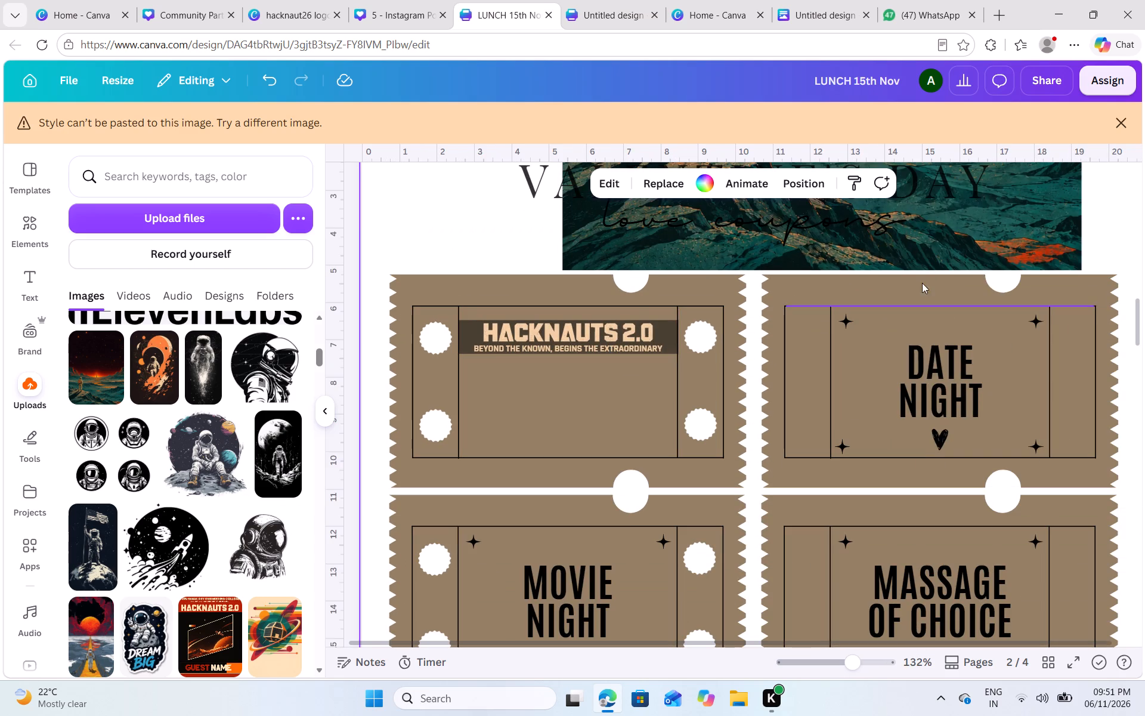
{"action": "left_click", "coordinate": [968, 378]}
{"action": "left_click", "coordinate": [938, 310]}
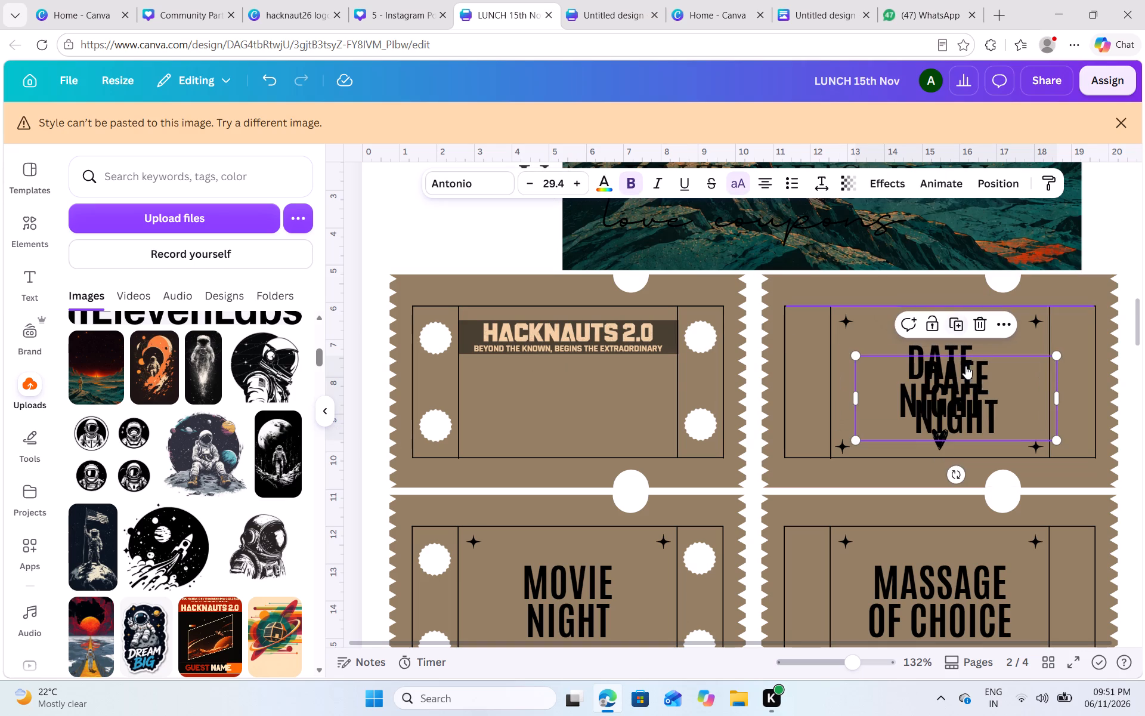
{"action": "left_click_drag", "start_coordinate": [990, 406], "coordinate": [602, 412]}
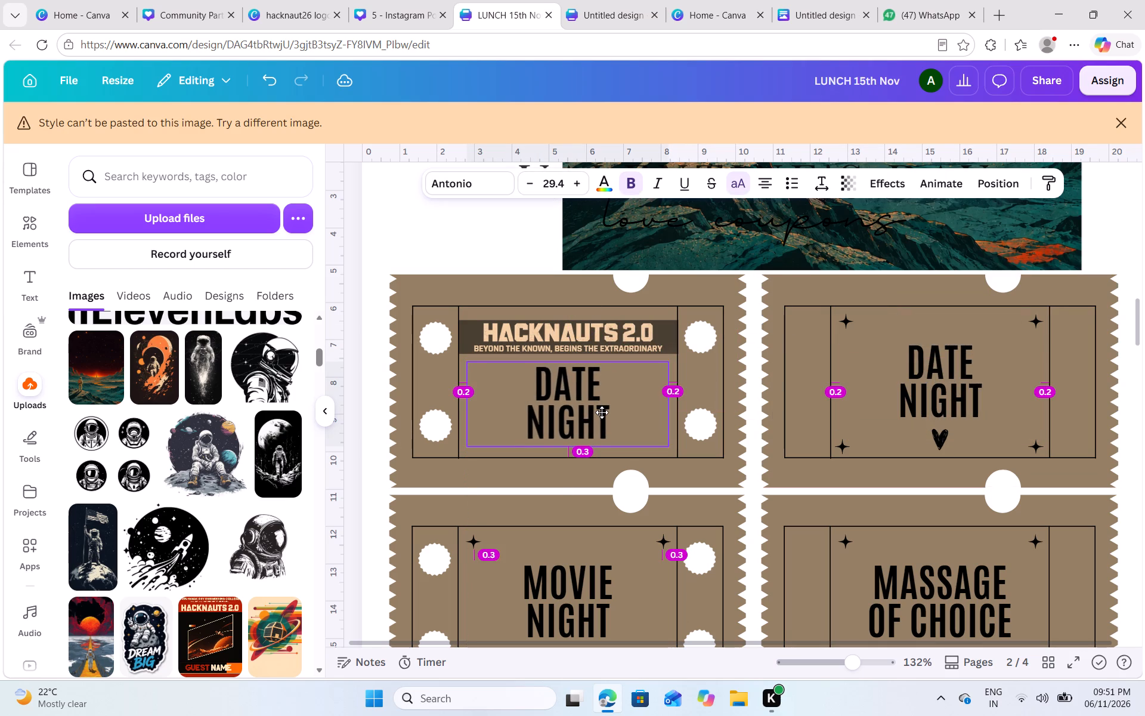
{"action": "left_click_drag", "start_coordinate": [602, 412], "coordinate": [598, 412]}
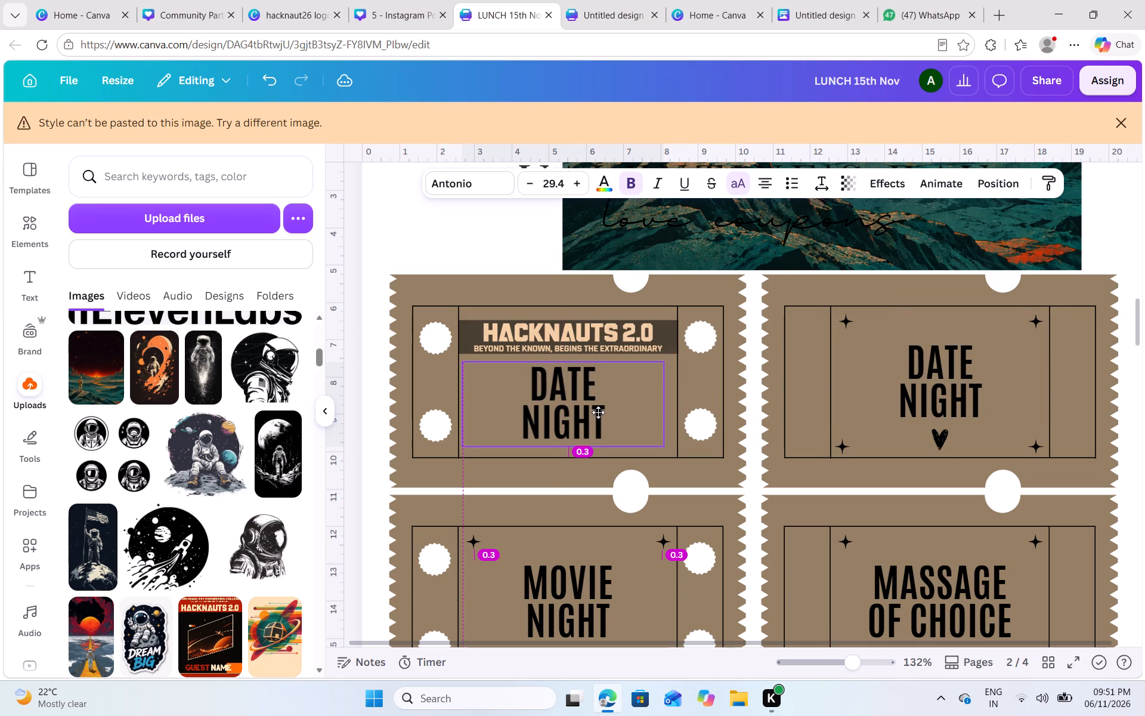
{"action": "left_click_drag", "start_coordinate": [598, 412], "coordinate": [598, 409]}
Replace the copied text in the first coupon with FOOD COUPON on two lines.
{"action": "double_click", "coordinate": [583, 409]}
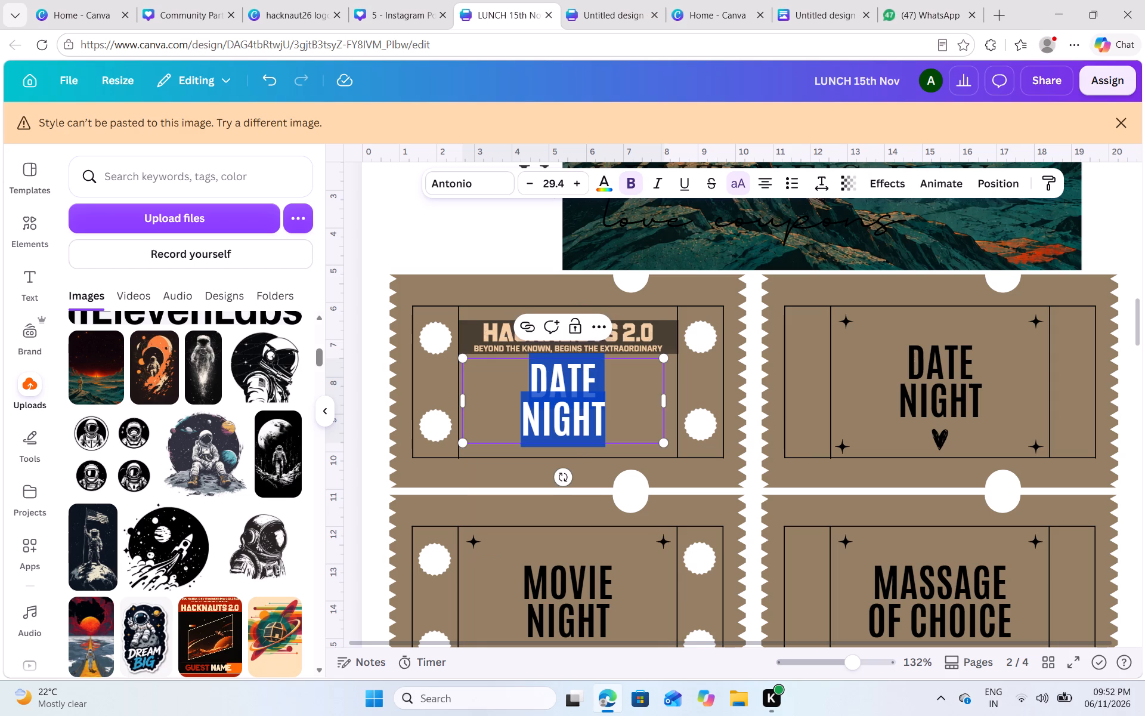
{"action": "type", "text": "FOO"}
{"action": "key", "text": "d"}
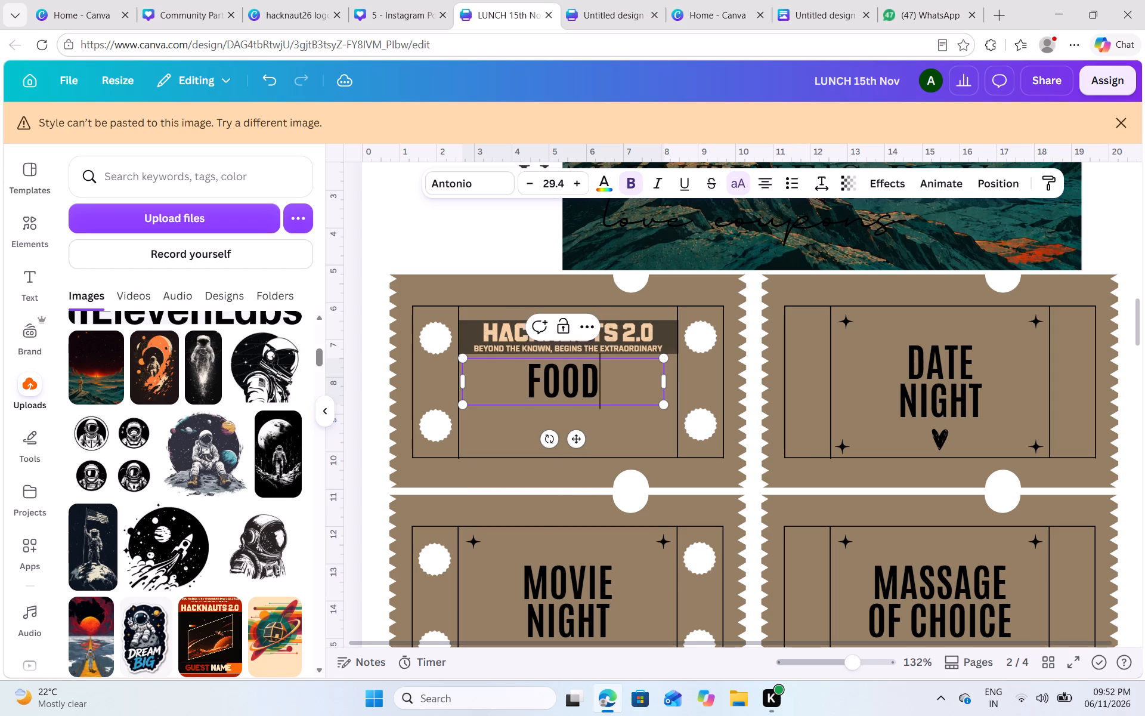
{"action": "key", "text": "Return"}
{"action": "type", "text": "COU"}
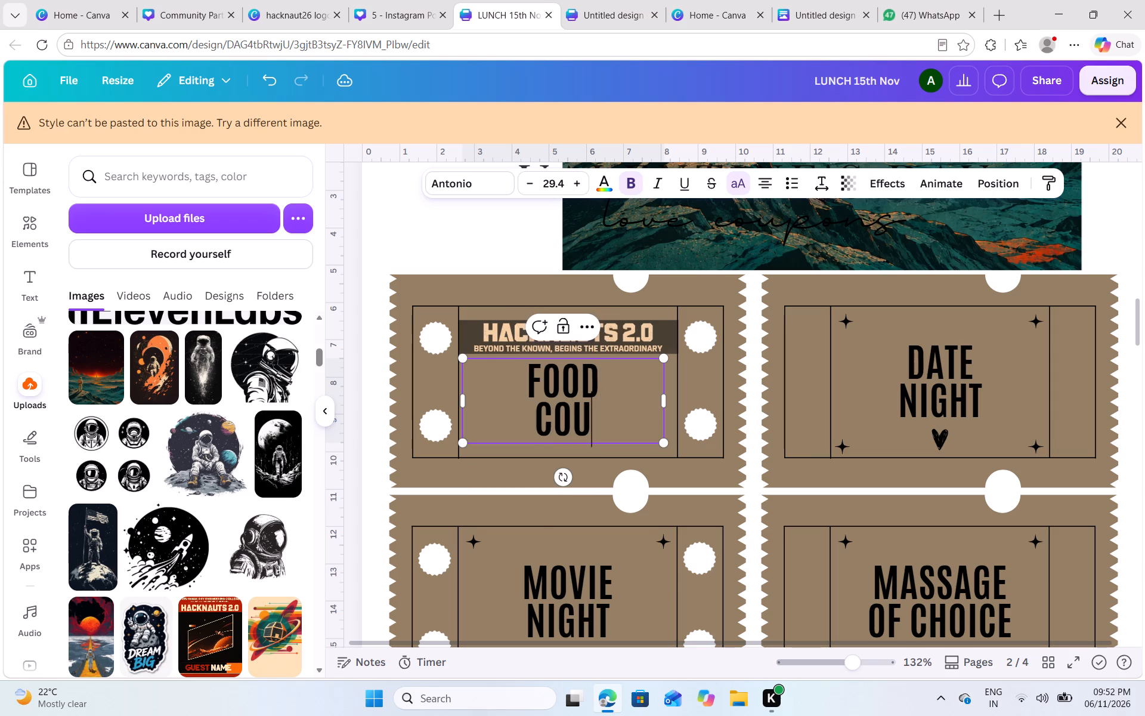
{"action": "type", "text": "PON"}
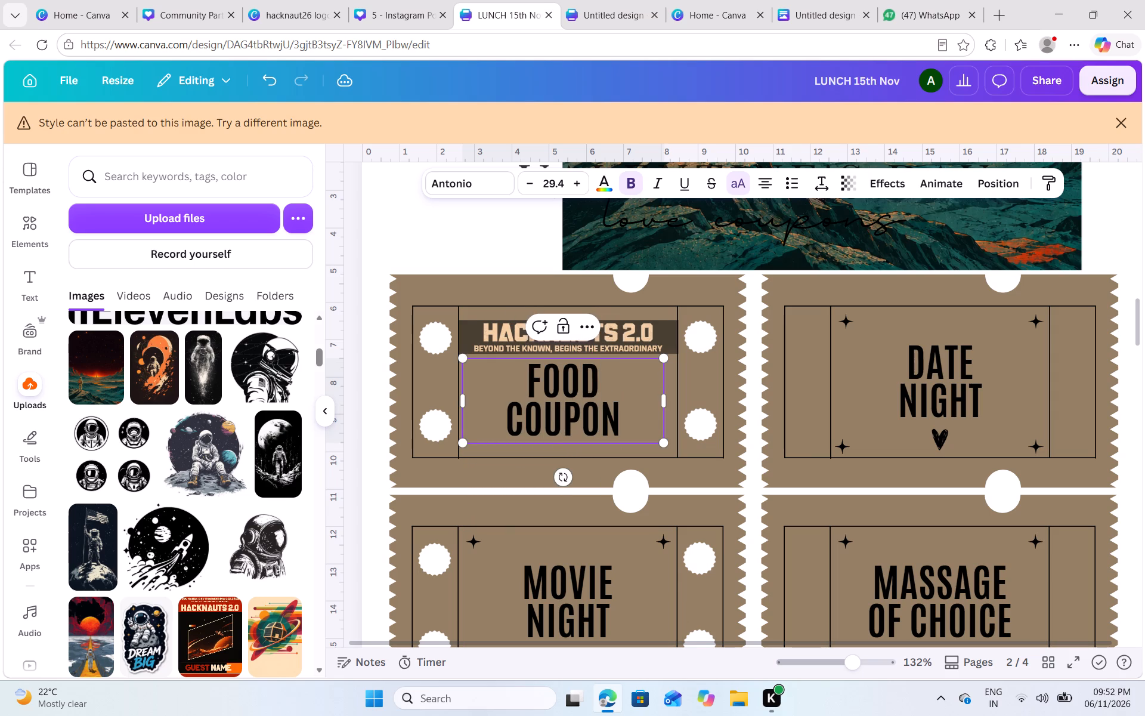
Try the BlackRose and Good Times fonts on the FOOD COUPON text, then set it to Hemi Head Bold Italic.
{"action": "left_click", "coordinate": [451, 192]}
{"action": "left_click", "coordinate": [478, 237]}
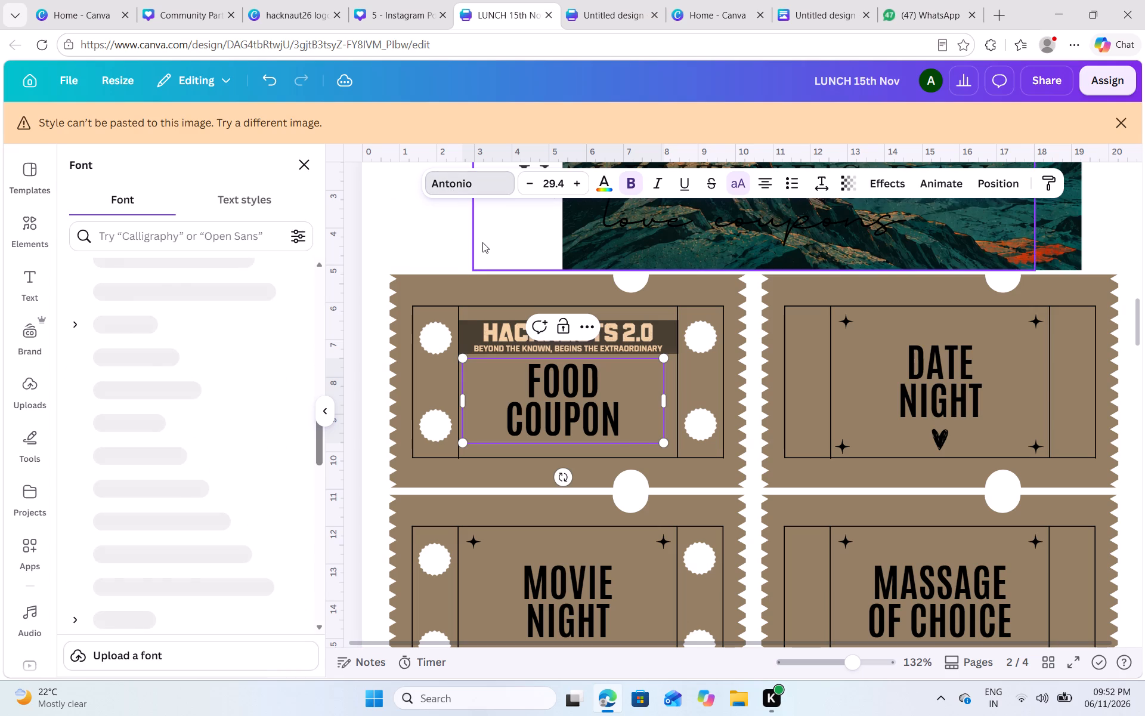
{"action": "left_click", "coordinate": [392, 236]}
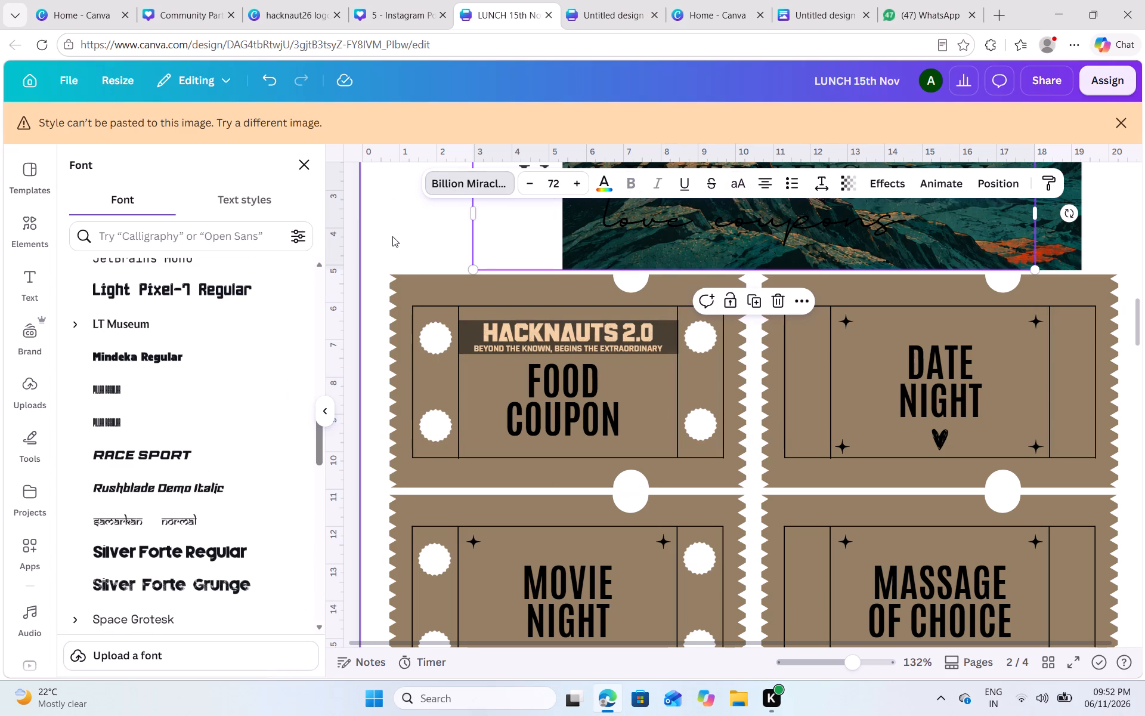
{"action": "left_click", "coordinate": [580, 405]}
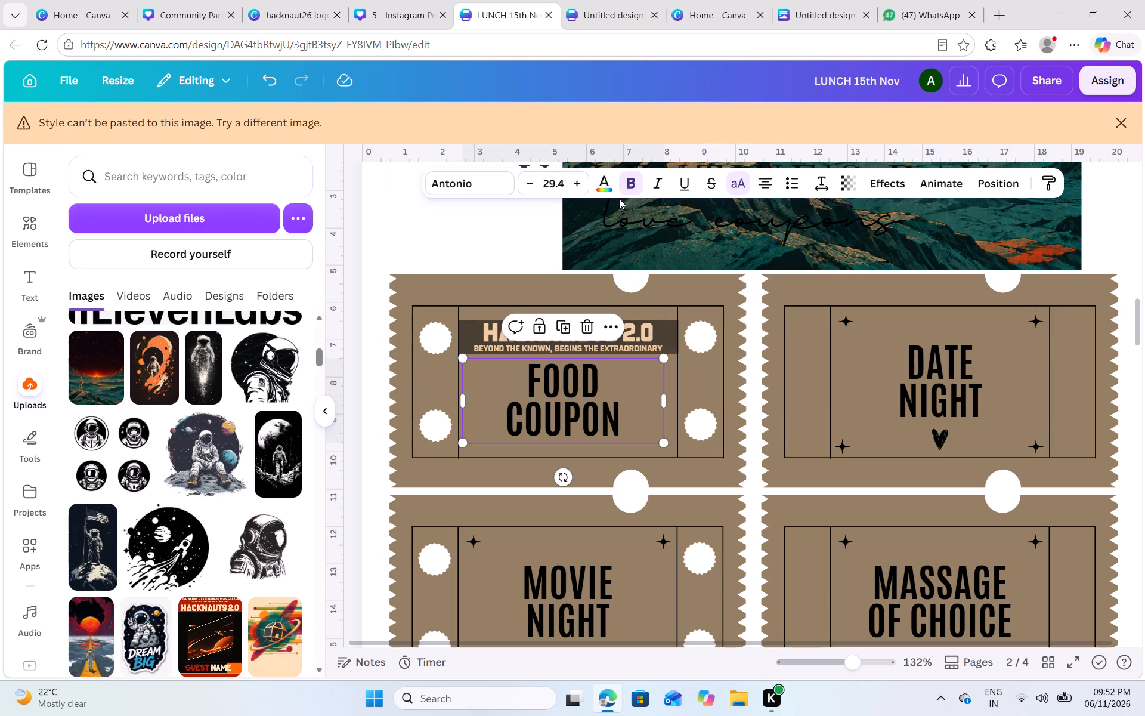
{"action": "left_click", "coordinate": [489, 189]}
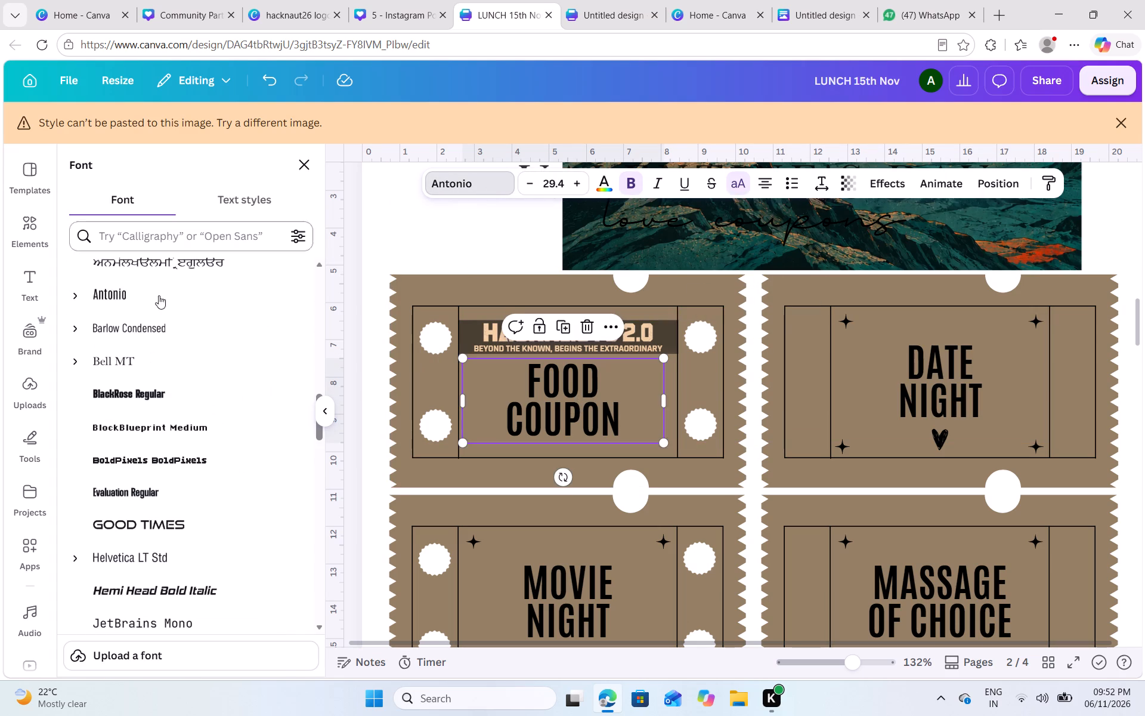
{"action": "left_click", "coordinate": [149, 399]}
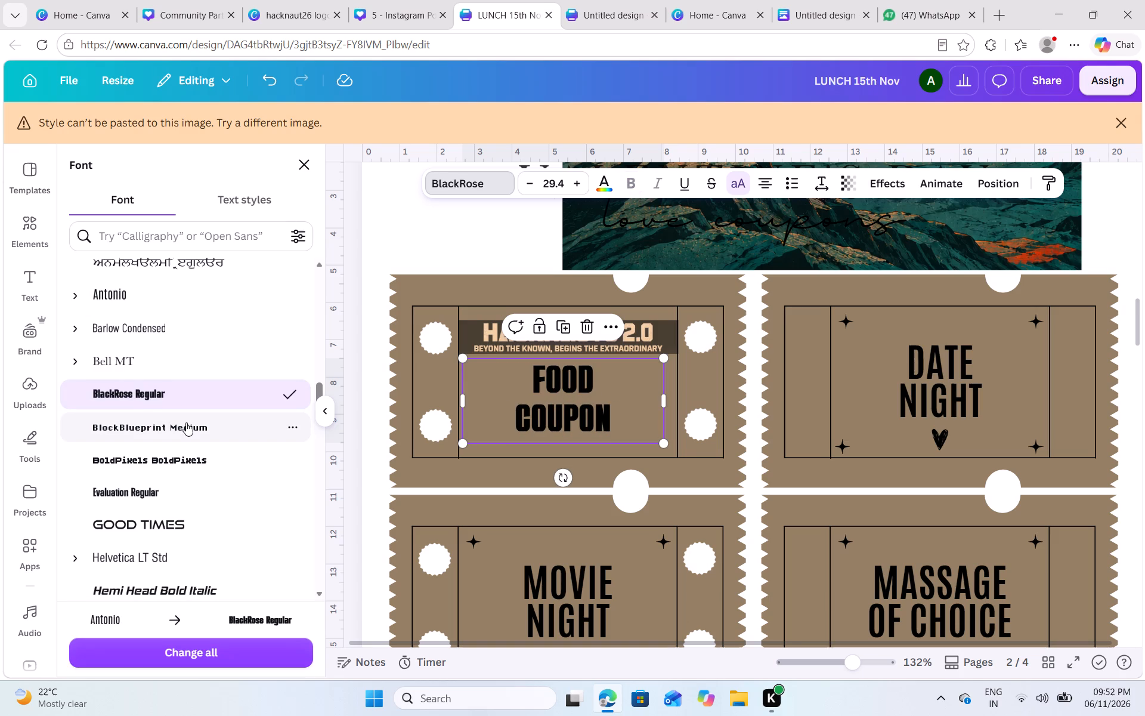
{"action": "left_click", "coordinate": [183, 526]}
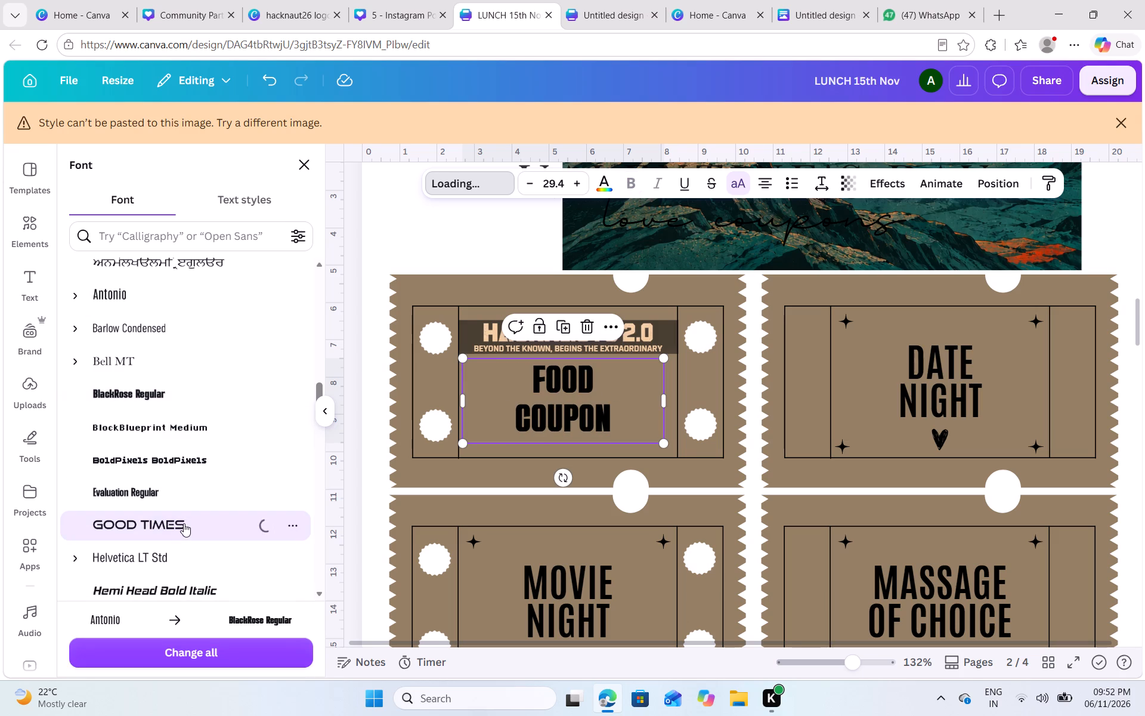
{"action": "scroll", "coordinate": [202, 524], "scroll_direction": "down", "scroll_amount": 1}
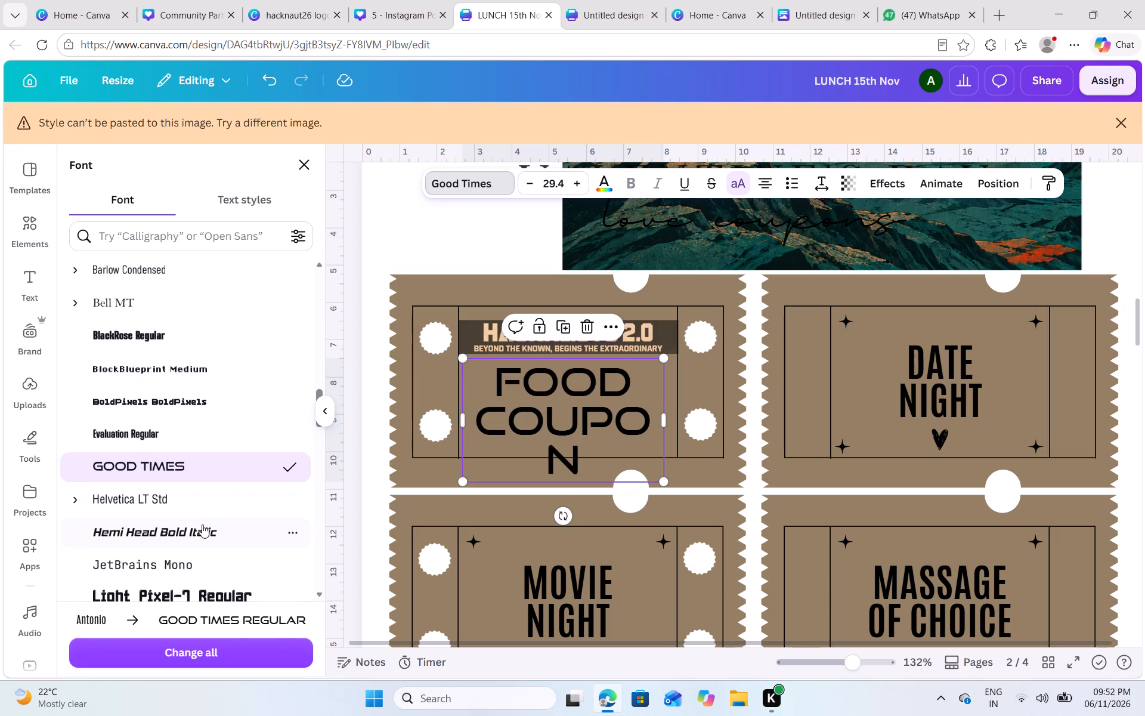
{"action": "left_click", "coordinate": [240, 531]}
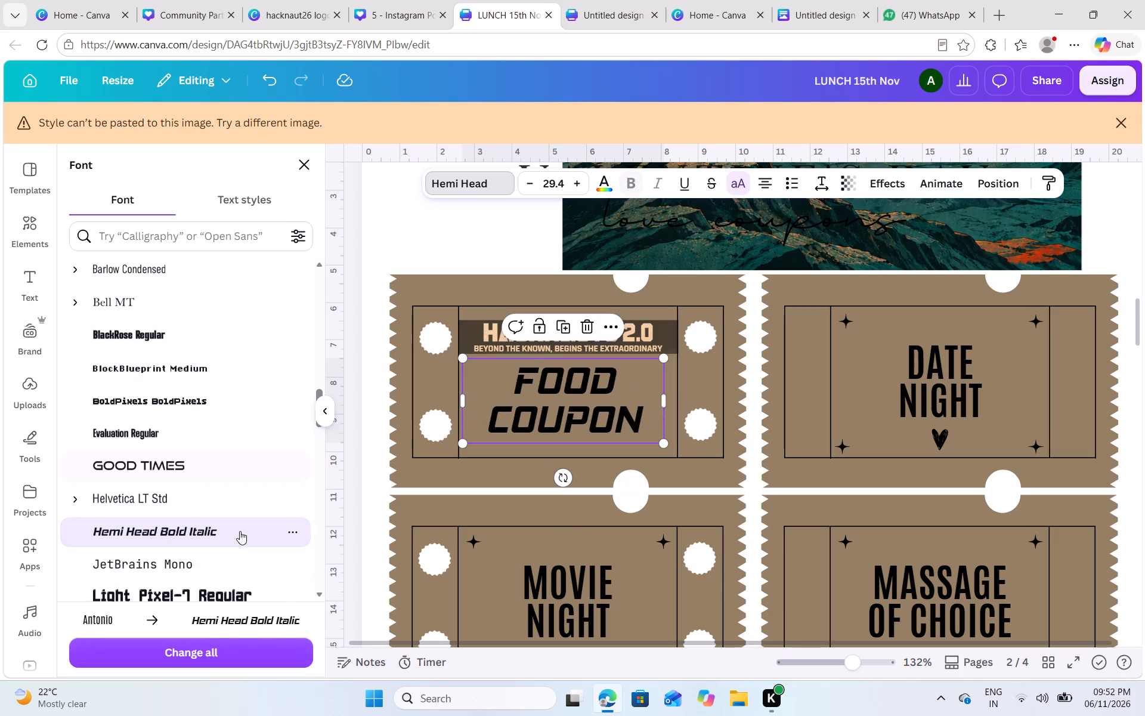
{"action": "left_click", "coordinate": [448, 234]}
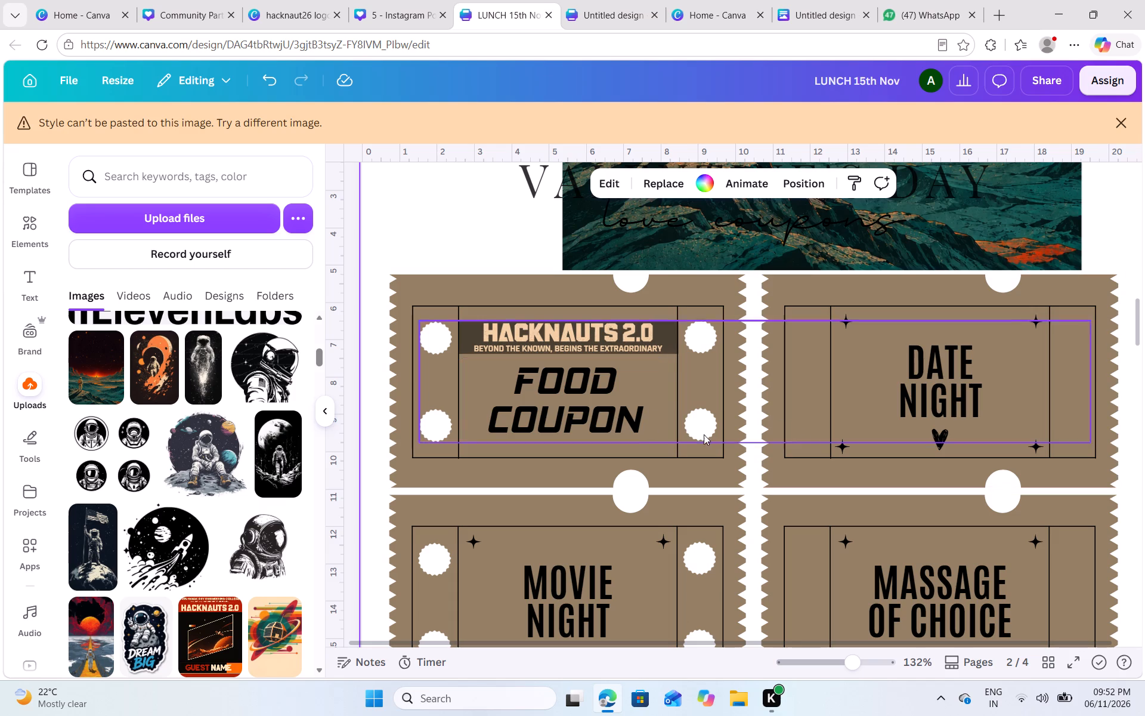
Change the FOOD COUPON text colour to white.
{"action": "left_click", "coordinate": [623, 423]}
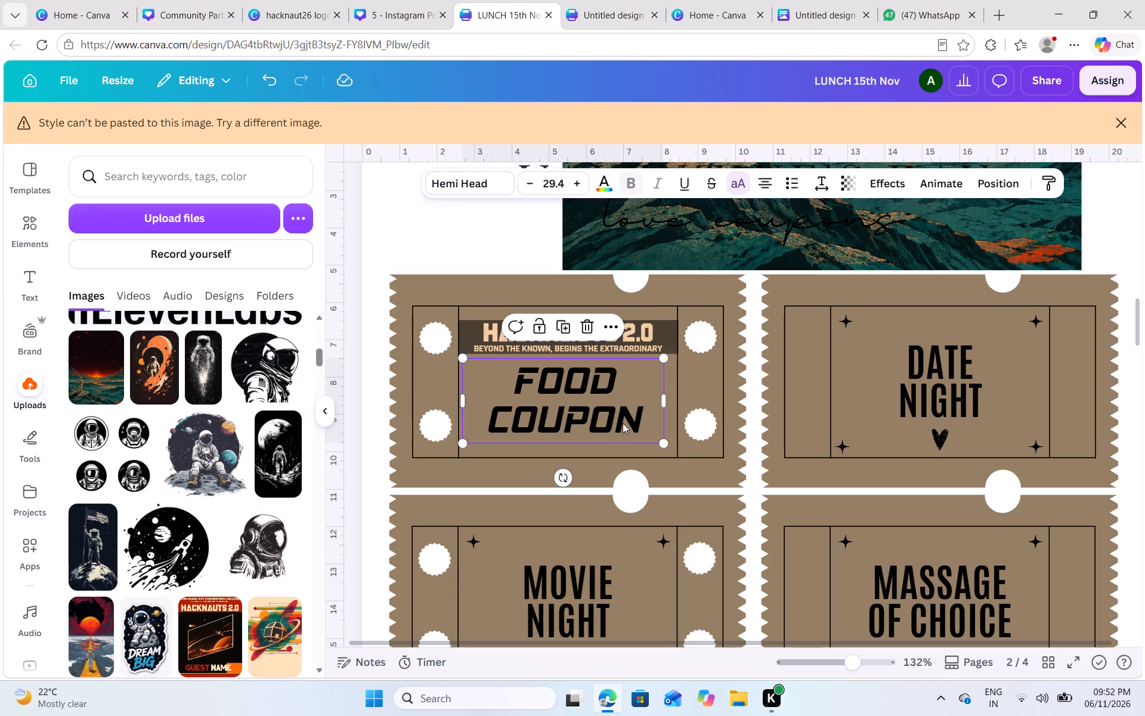
{"action": "left_click", "coordinate": [597, 183]}
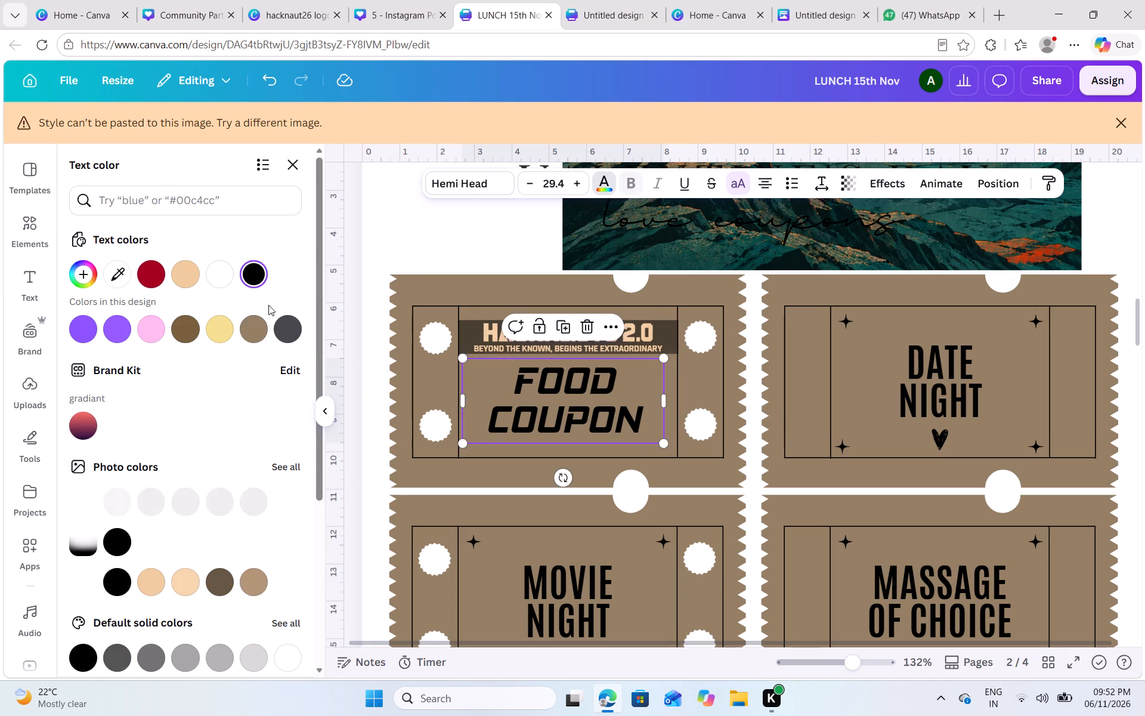
{"action": "left_click", "coordinate": [218, 273]}
{"action": "left_click", "coordinate": [432, 233]}
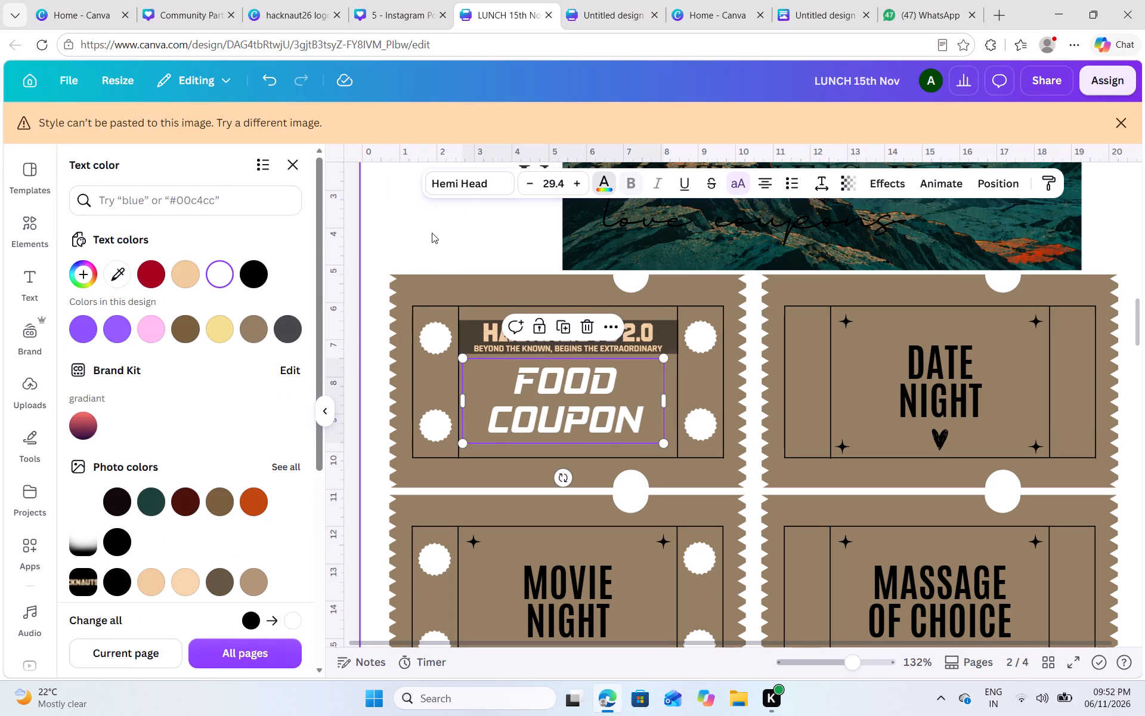
{"action": "left_click", "coordinate": [432, 232]}
{"action": "left_click", "coordinate": [598, 412]}
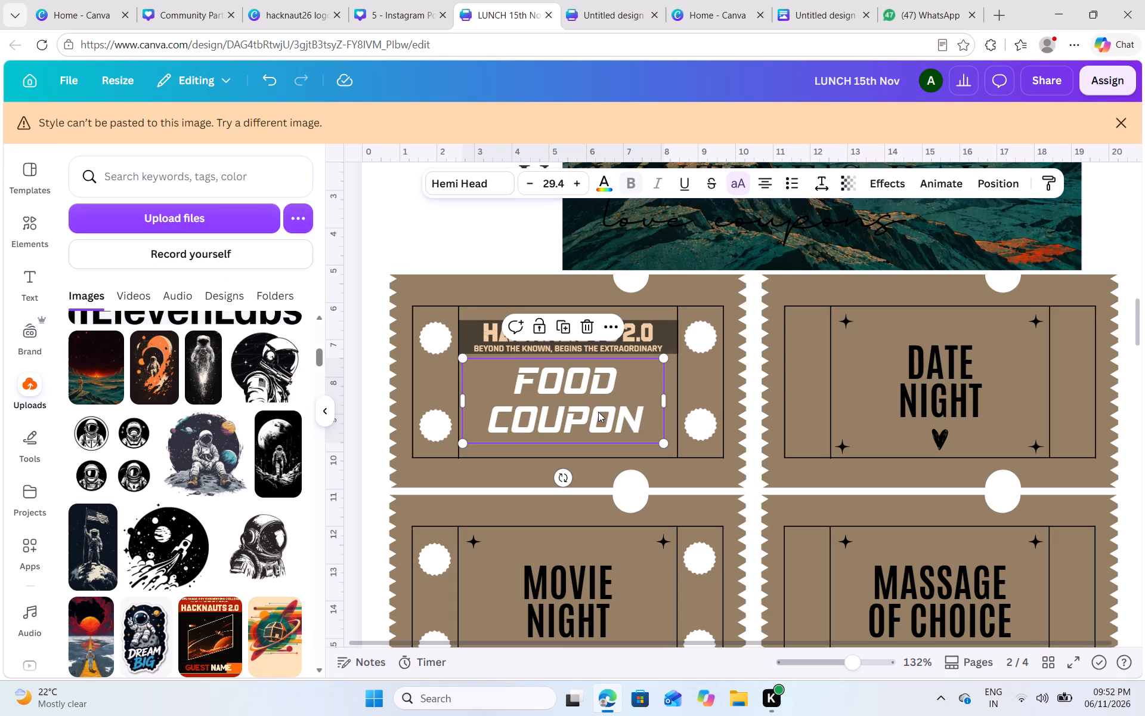
{"action": "left_click", "coordinate": [445, 243]}
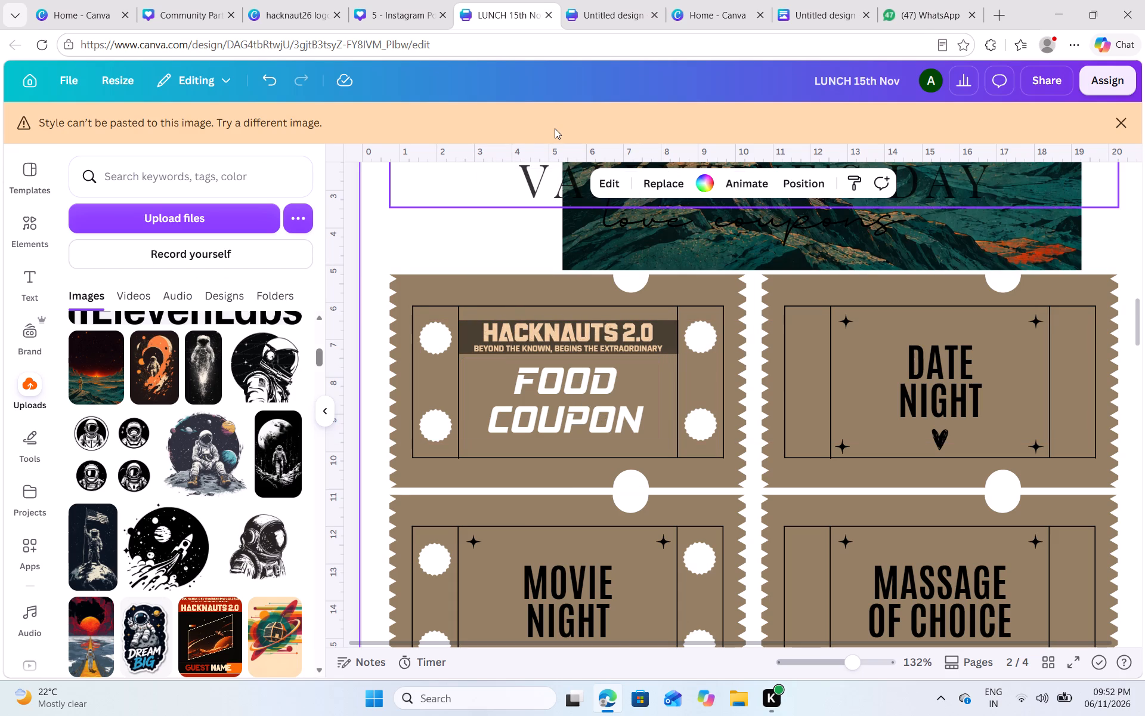
Review the first coupon's new layout against the other coupons on page 2.
{"action": "scroll", "coordinate": [555, 128], "scroll_direction": "down", "scroll_amount": 3, "text": "ctrl"}
{"action": "scroll", "coordinate": [522, 341], "scroll_direction": "up", "scroll_amount": 1, "text": "ctrl"}
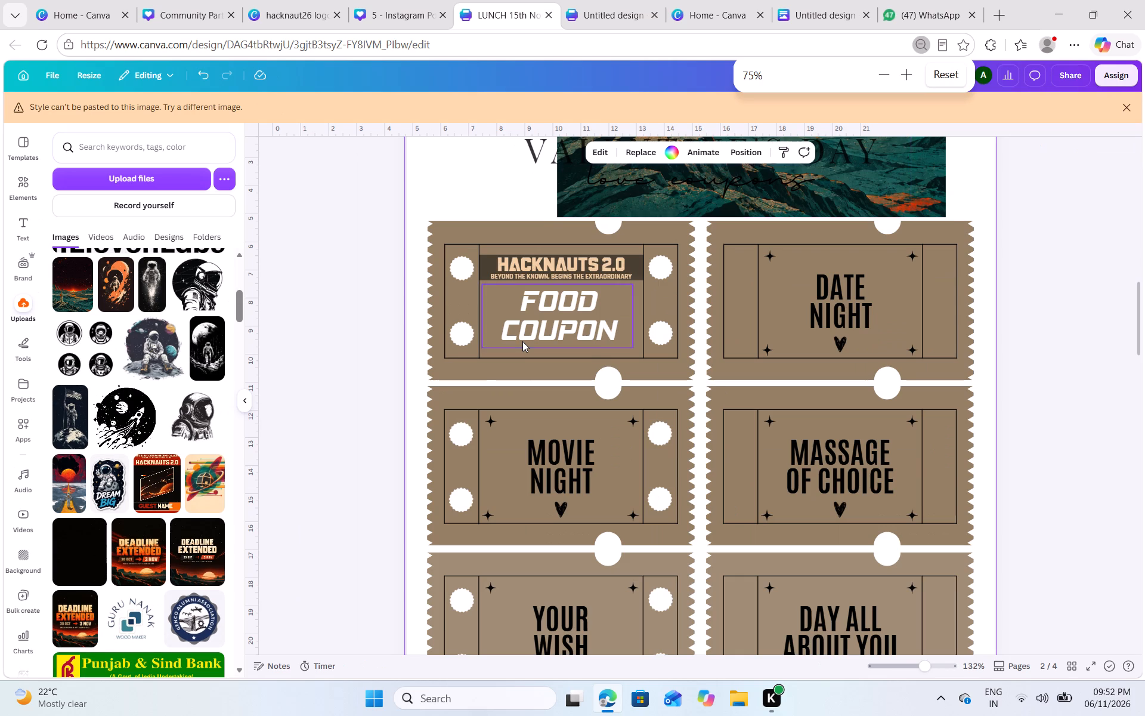
{"action": "scroll", "coordinate": [522, 341], "scroll_direction": "up", "scroll_amount": 1, "text": "ctrl"}
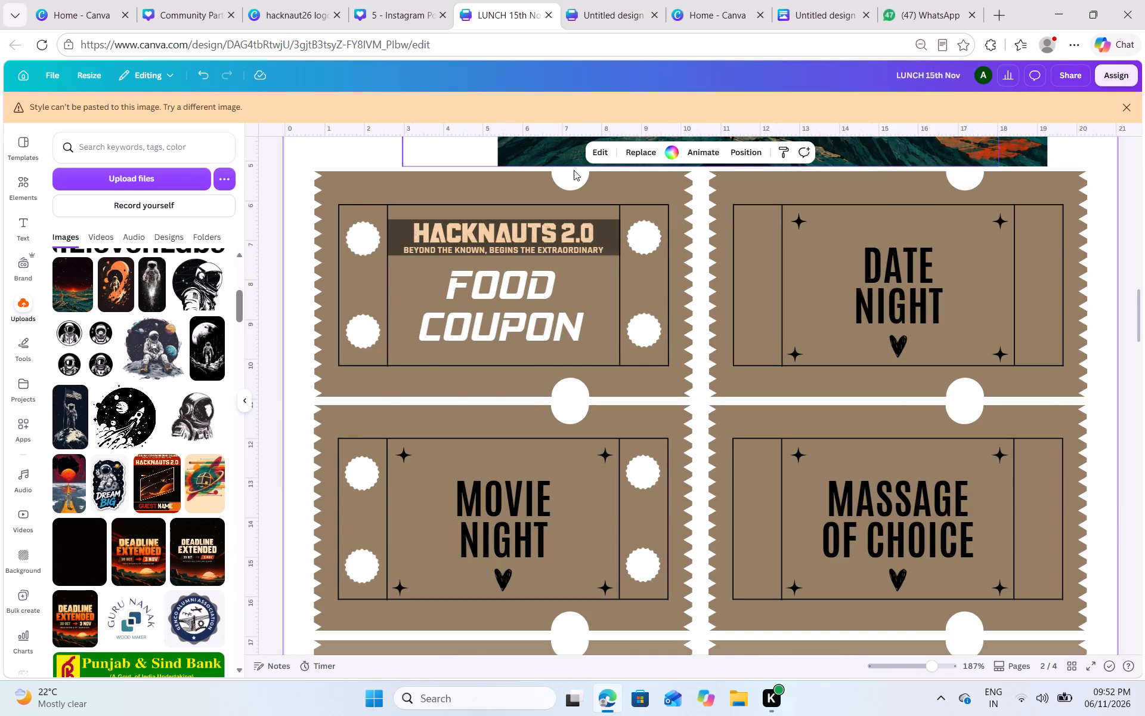
{"action": "scroll", "coordinate": [565, 123], "scroll_direction": "up", "scroll_amount": 1, "text": "ctrl"}
{"action": "scroll", "coordinate": [565, 123], "scroll_direction": "down", "scroll_amount": 2, "text": "ctrl"}
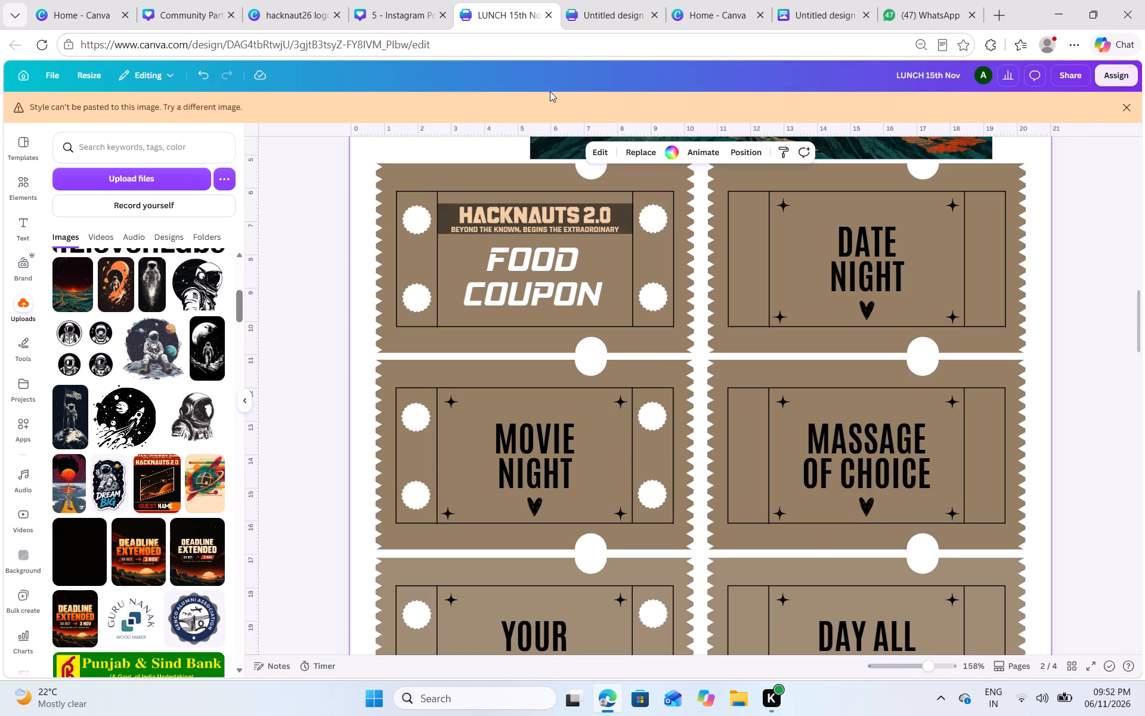
{"action": "scroll", "coordinate": [547, 92], "scroll_direction": "down", "scroll_amount": 2, "text": "ctrl"}
{"action": "left_click", "coordinate": [957, 79]}
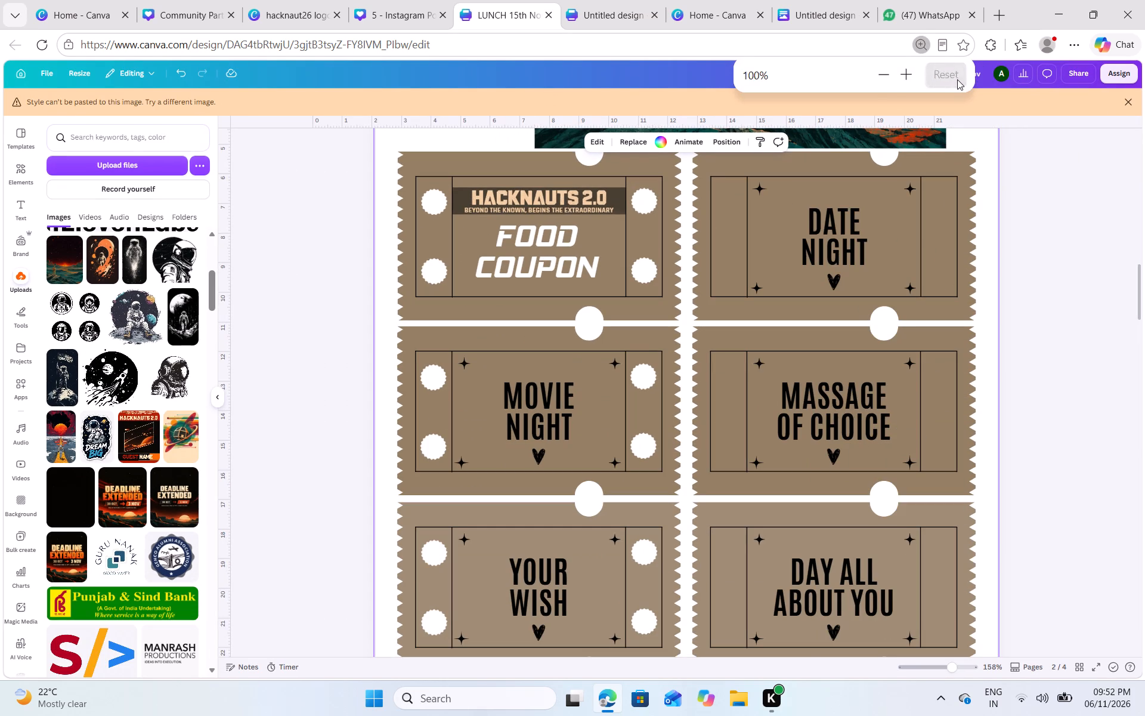
{"action": "scroll", "coordinate": [753, 319], "scroll_direction": "down", "scroll_amount": 1}
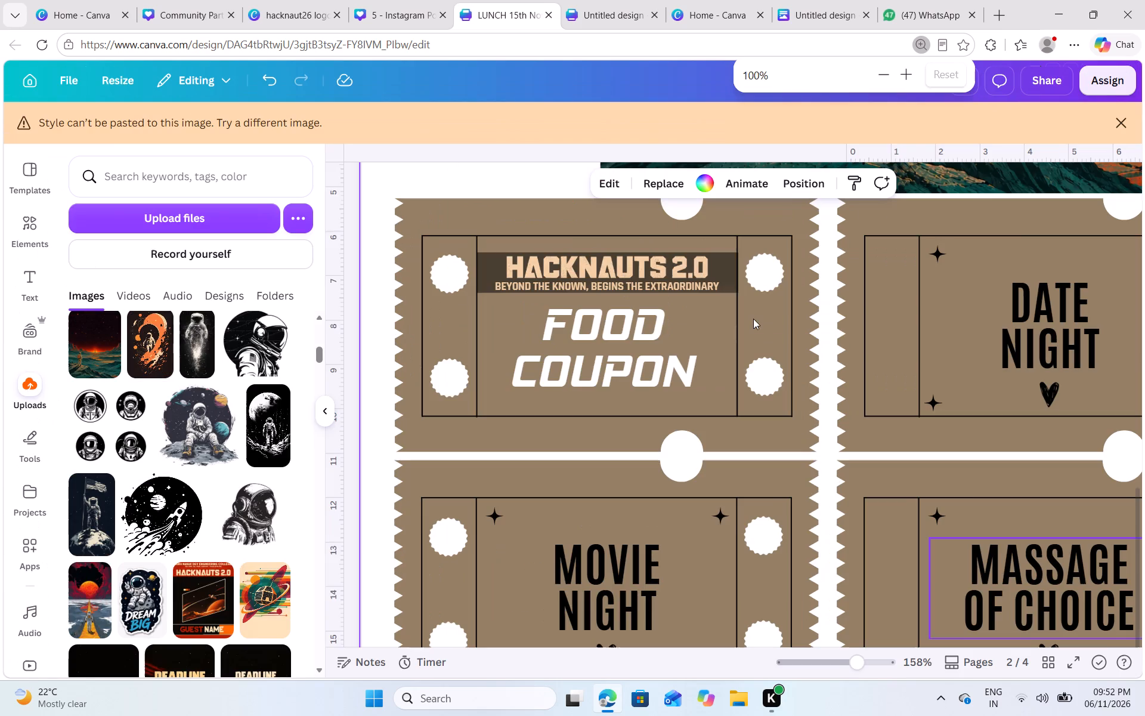
{"action": "scroll", "coordinate": [753, 319], "scroll_direction": "up", "scroll_amount": 1}
{"action": "scroll", "coordinate": [753, 319], "scroll_direction": "down", "scroll_amount": 3, "text": "ctrl"}
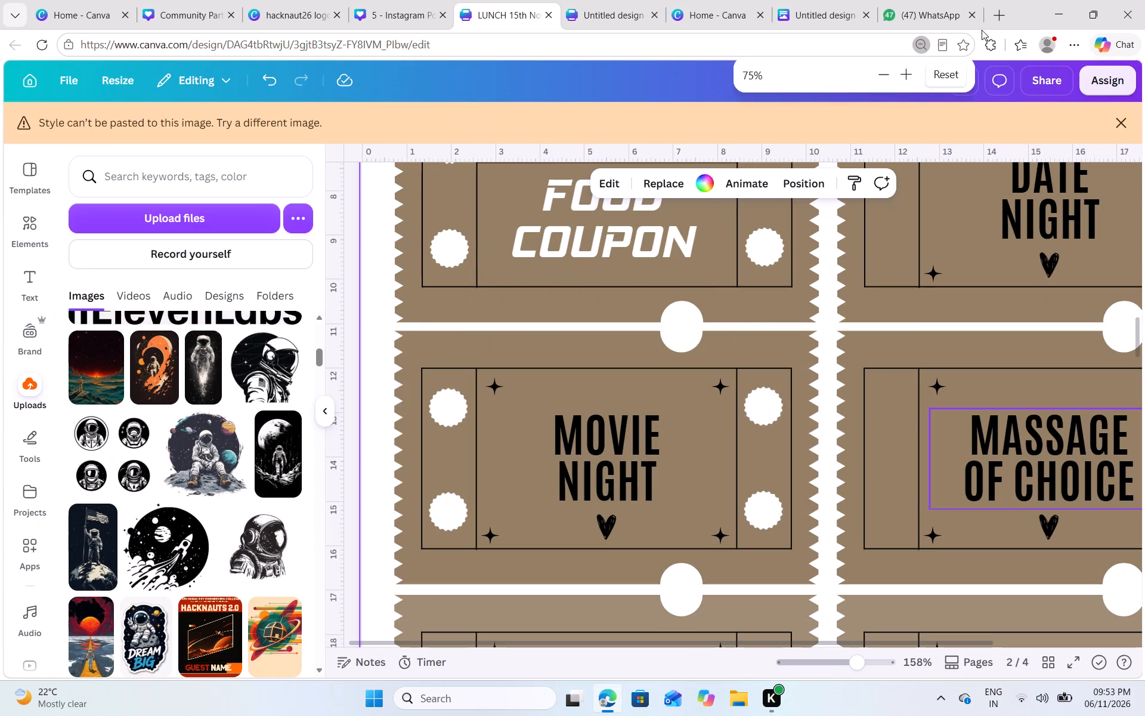
{"action": "left_click", "coordinate": [949, 73]}
{"action": "scroll", "coordinate": [728, 327], "scroll_direction": "down", "scroll_amount": 5, "text": "ctrl"}
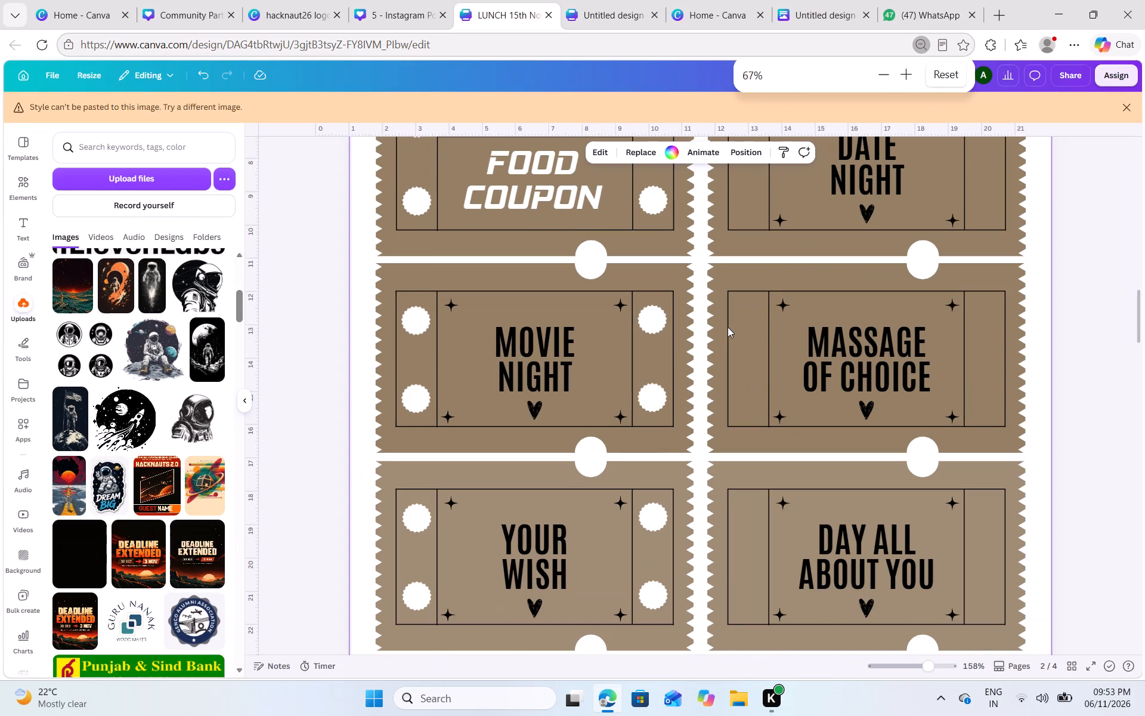
{"action": "scroll", "coordinate": [728, 327], "scroll_direction": "down", "scroll_amount": 2, "text": "ctrl"}
{"action": "left_click", "coordinate": [946, 76]}
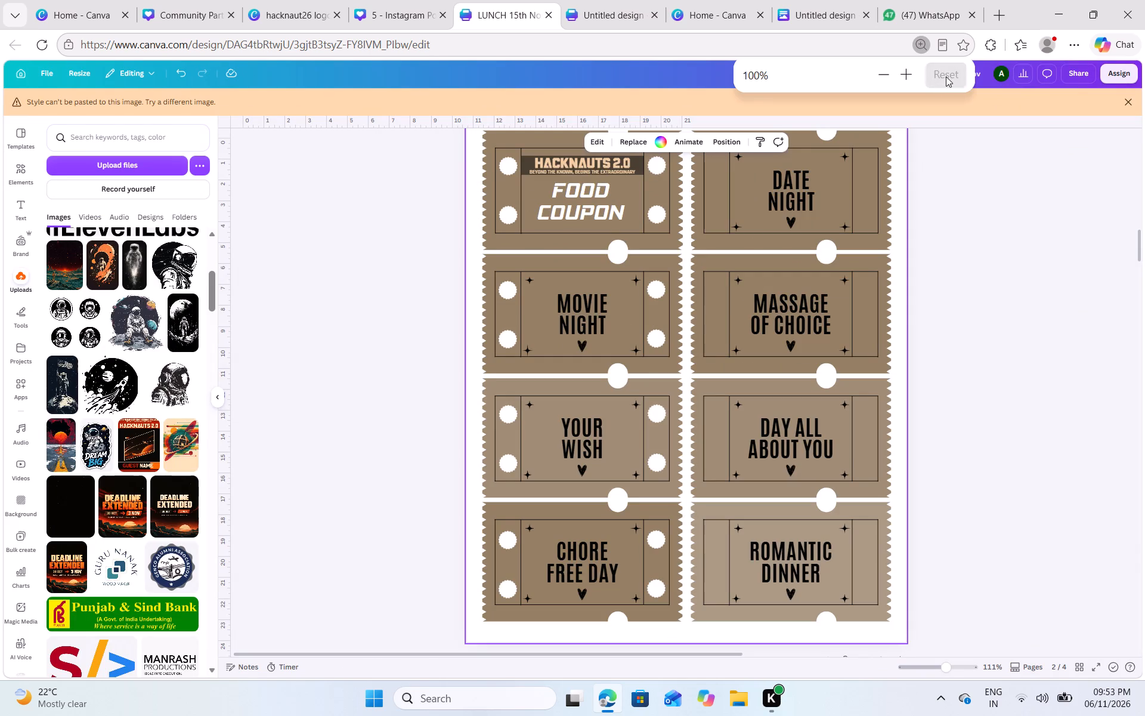
Move the astronaut landscape image off the VALENTINE'S DAY heading to the right edge of page 2.
{"action": "scroll", "coordinate": [653, 316], "scroll_direction": "up", "scroll_amount": 1}
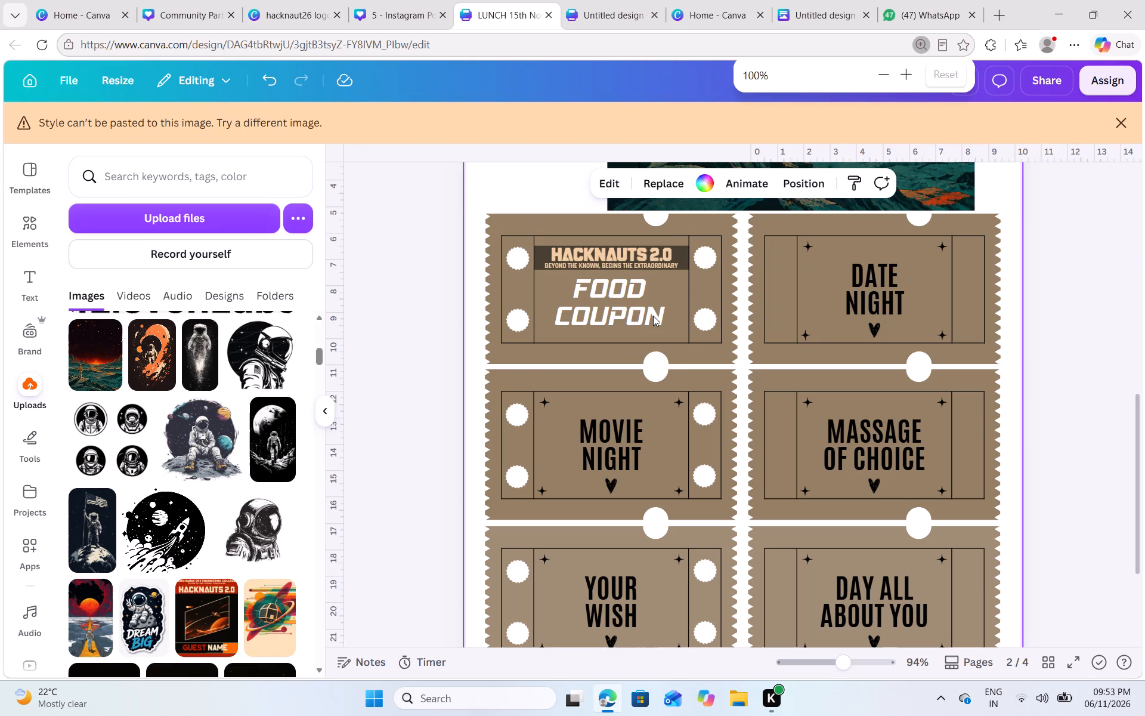
{"action": "scroll", "coordinate": [653, 316], "scroll_direction": "up", "scroll_amount": 1}
{"action": "left_click", "coordinate": [832, 412]}
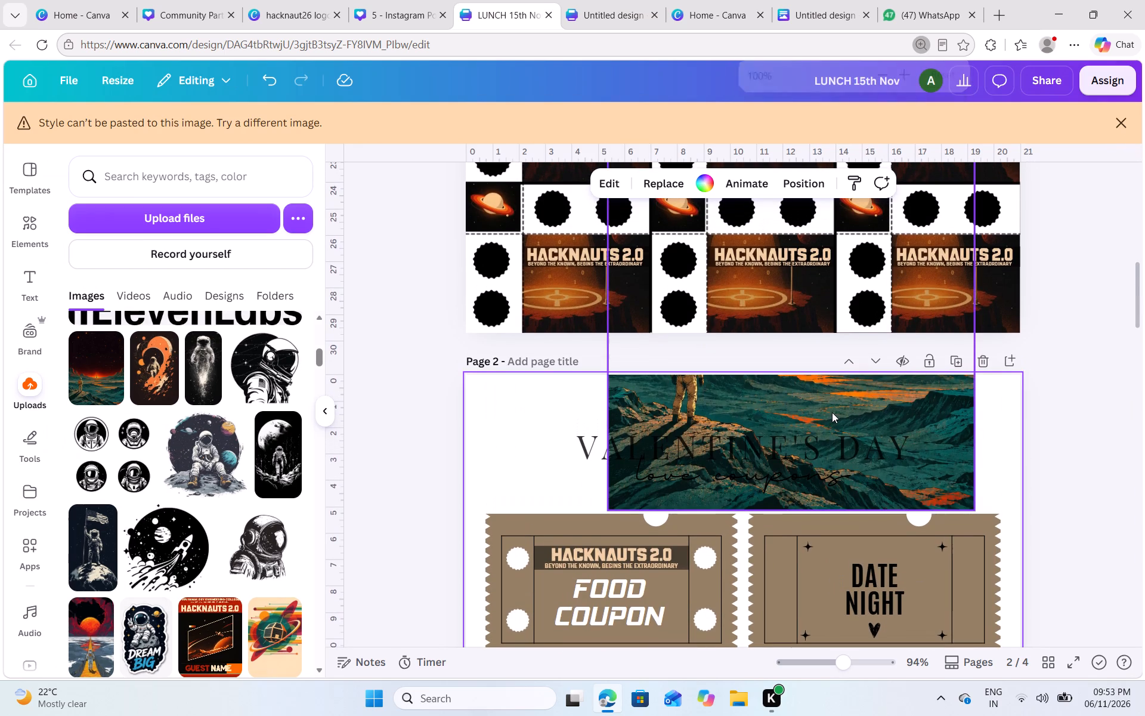
{"action": "left_click_drag", "start_coordinate": [686, 396], "coordinate": [933, 447]}
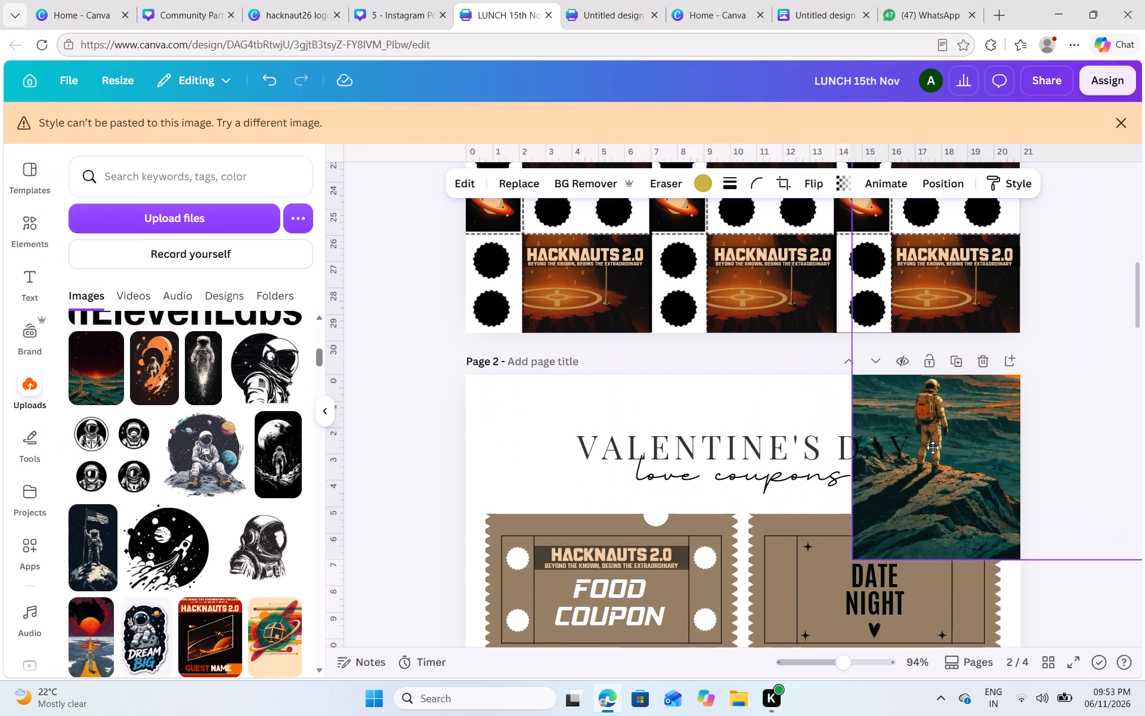
{"action": "left_click_drag", "start_coordinate": [933, 447], "coordinate": [947, 674]}
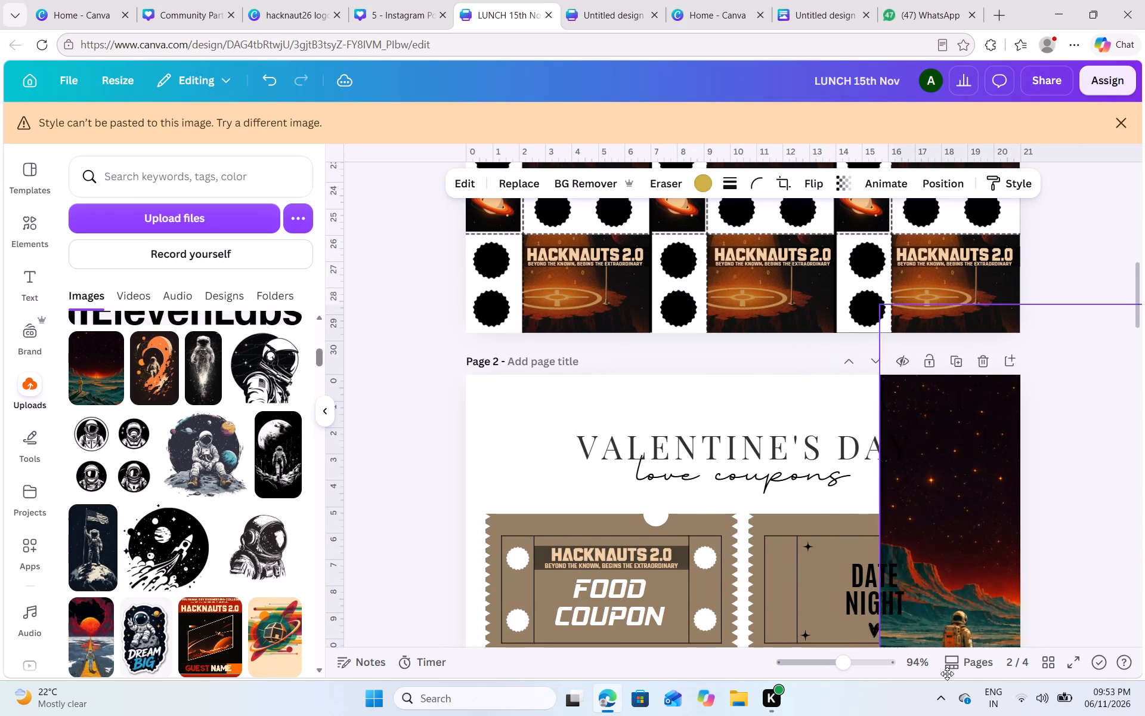
{"action": "left_click_drag", "start_coordinate": [947, 674], "coordinate": [851, 493]}
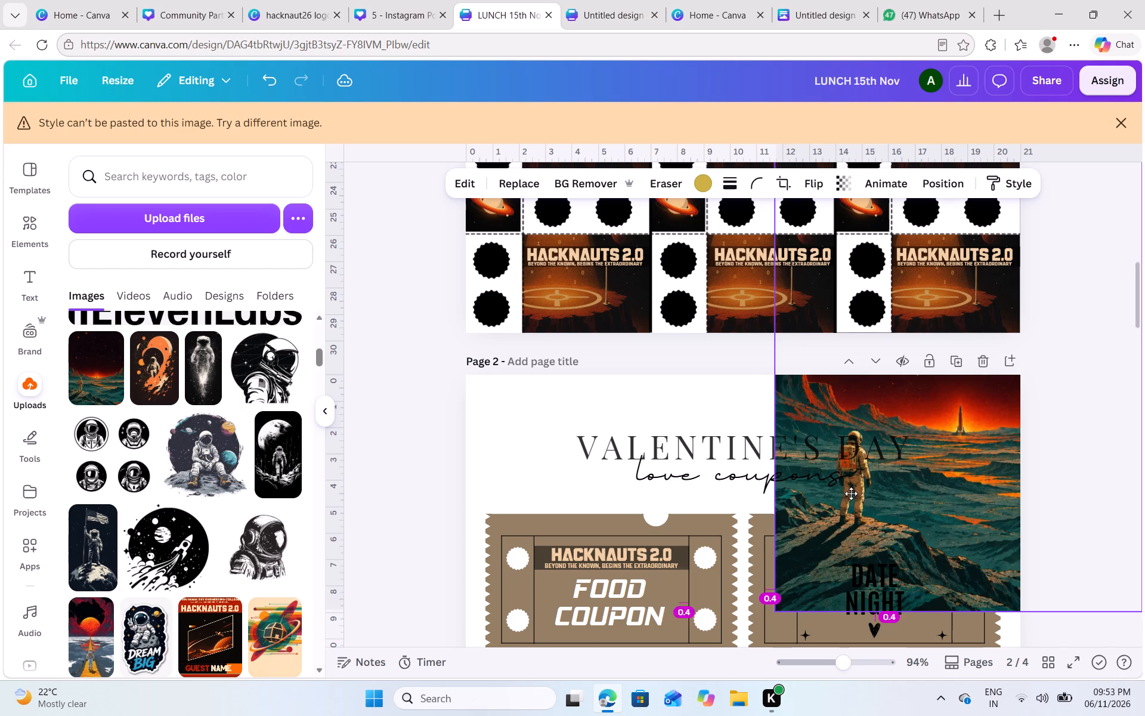
{"action": "left_click_drag", "start_coordinate": [851, 493], "coordinate": [755, 533]}
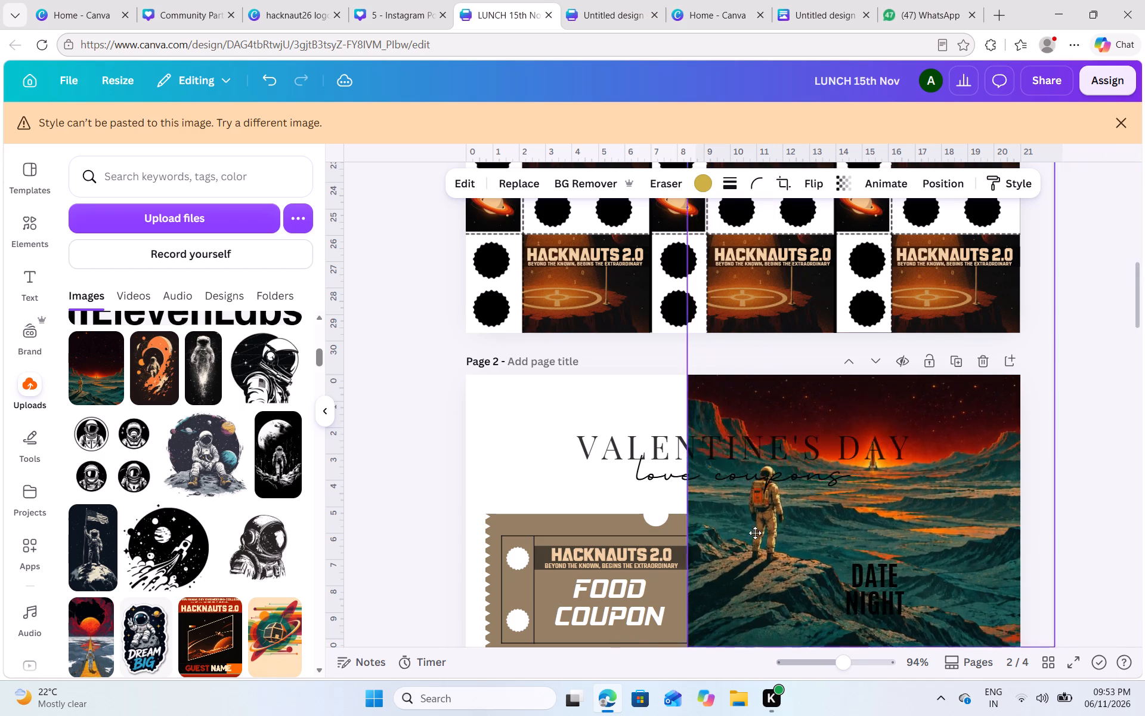
{"action": "left_click_drag", "start_coordinate": [755, 533], "coordinate": [679, 529]}
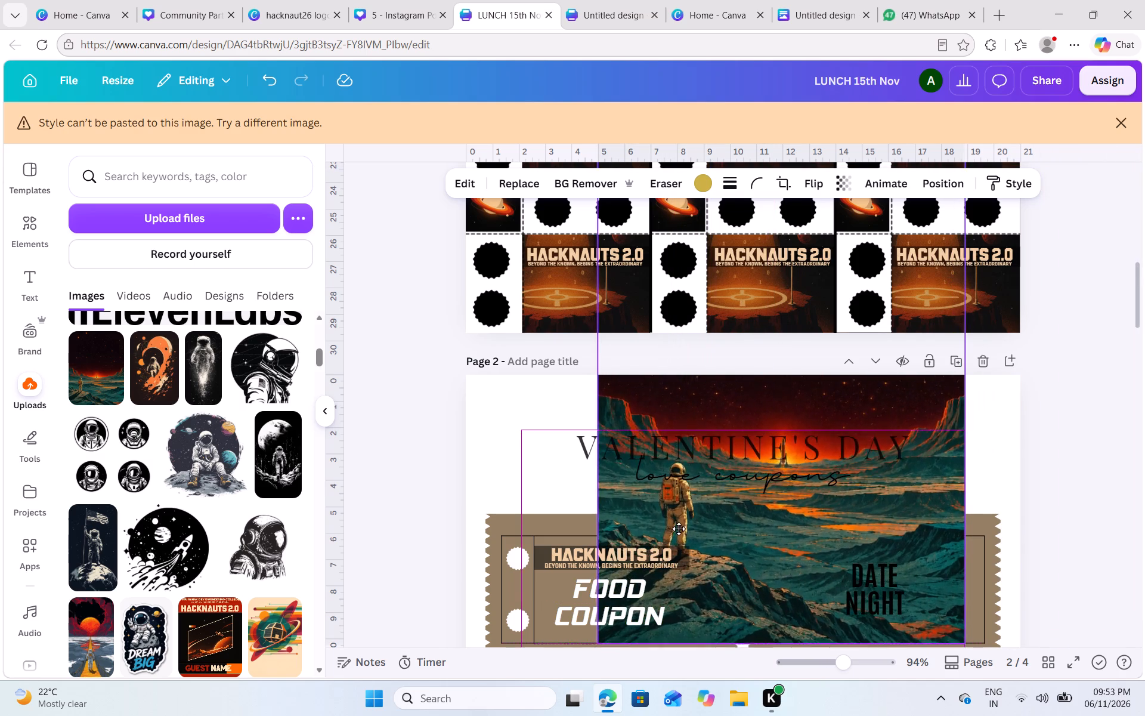
{"action": "left_click_drag", "start_coordinate": [679, 529], "coordinate": [500, 501]}
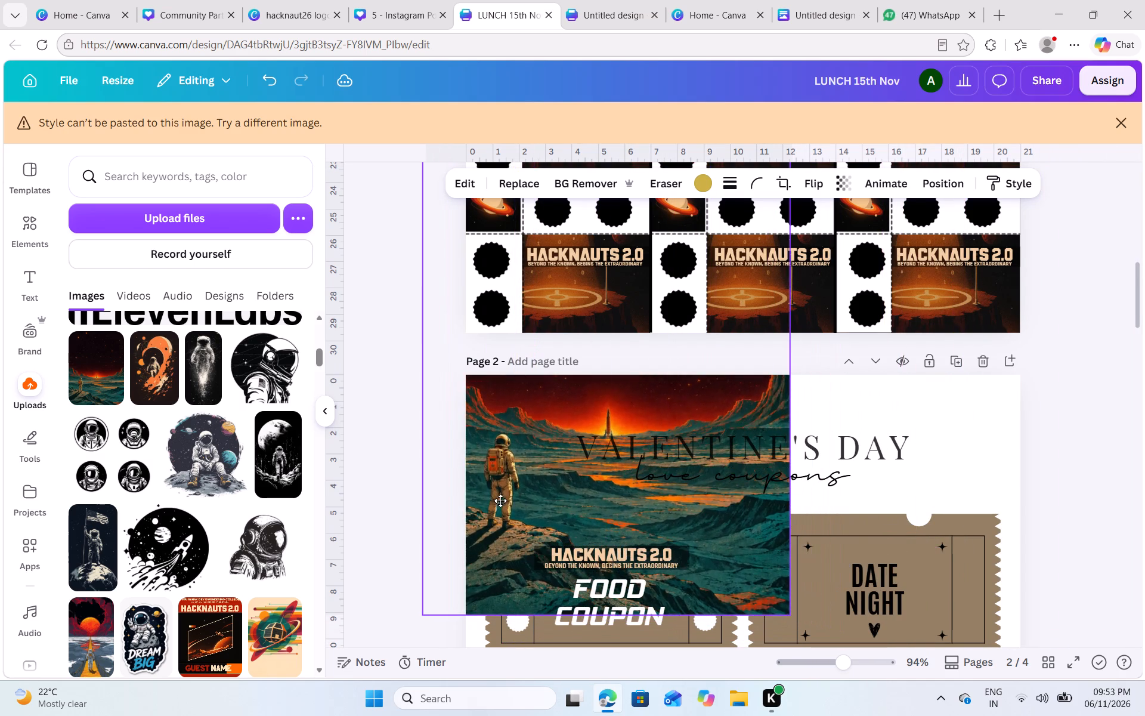
{"action": "left_click_drag", "start_coordinate": [500, 501], "coordinate": [774, 480]}
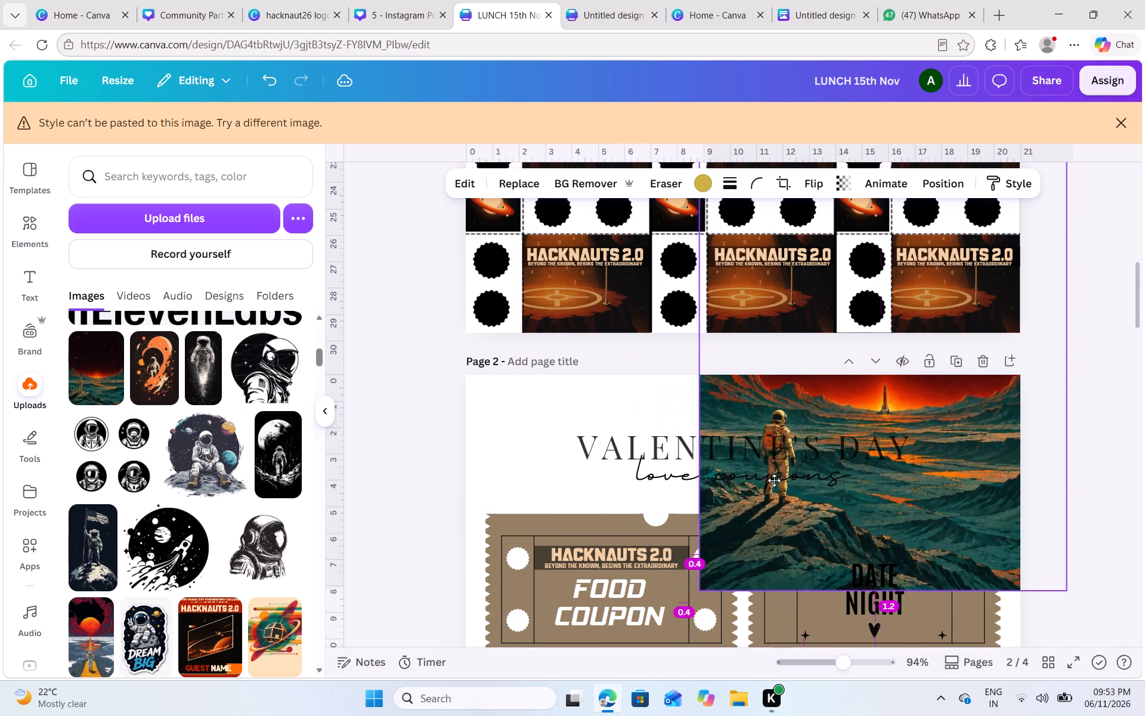
{"action": "left_click_drag", "start_coordinate": [774, 480], "coordinate": [963, 379]}
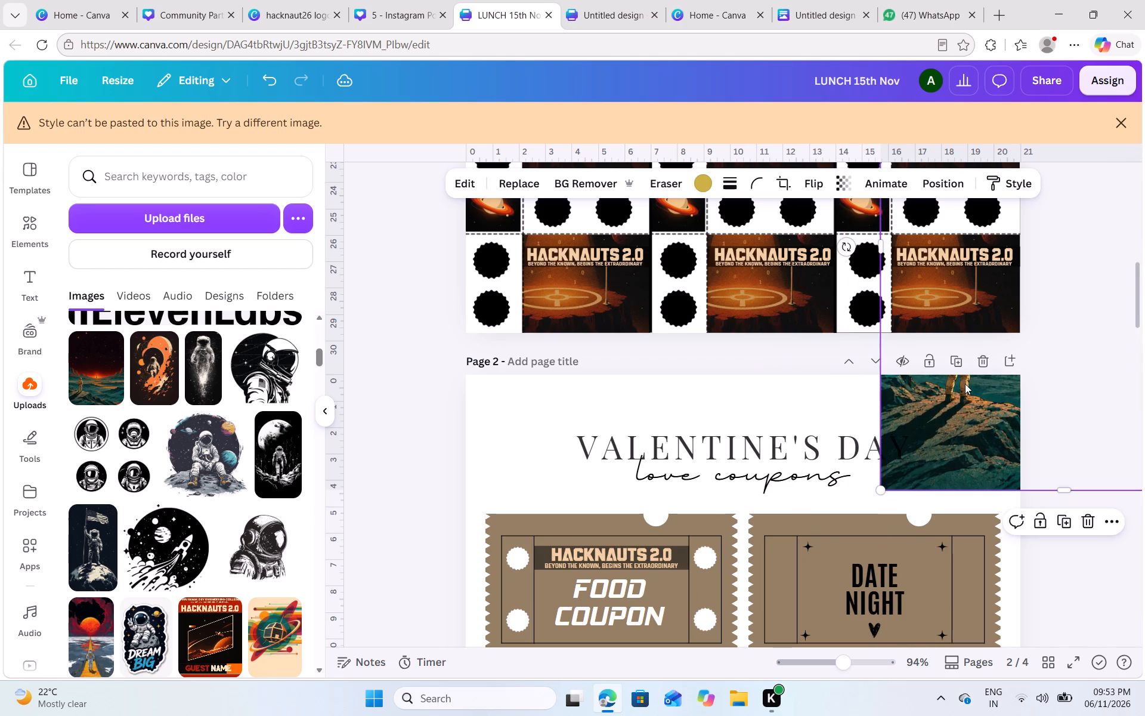
{"action": "left_click_drag", "start_coordinate": [965, 387], "coordinate": [1026, 535]}
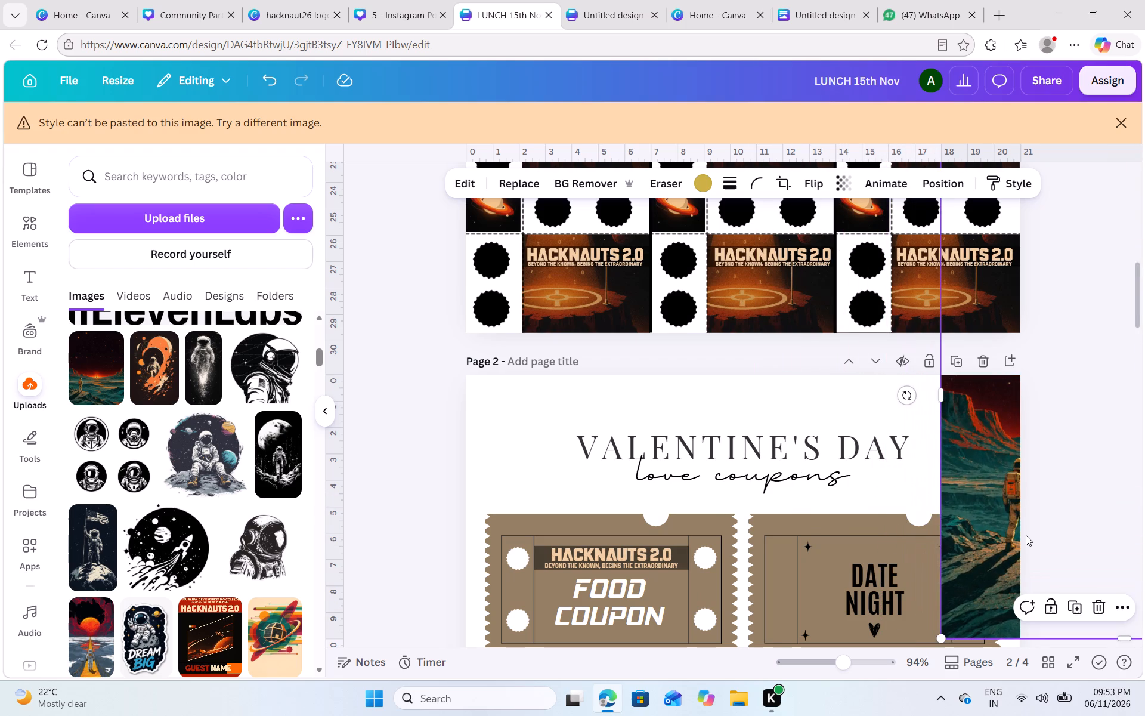
Move the astronaut landscape image up into page 2's top-right corner, clear of the DATE NIGHT coupon.
{"action": "scroll", "coordinate": [1026, 535], "scroll_direction": "down", "scroll_amount": 1}
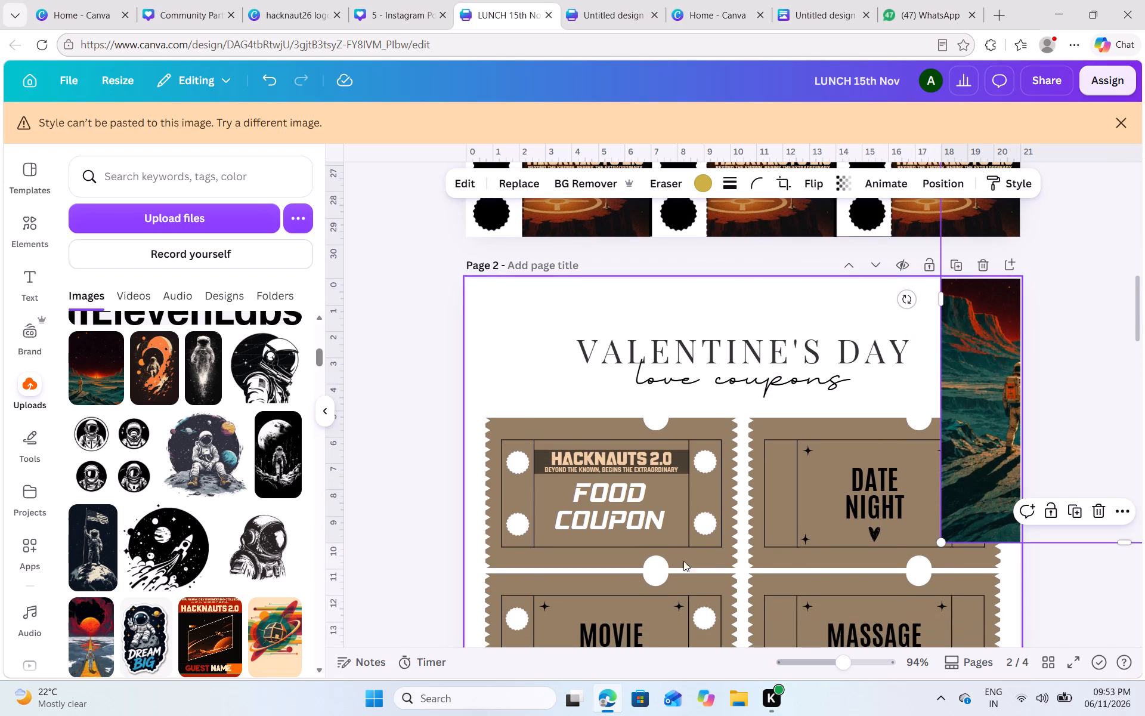
{"action": "scroll", "coordinate": [623, 489], "scroll_direction": "up", "scroll_amount": 4, "text": "ctrl"}
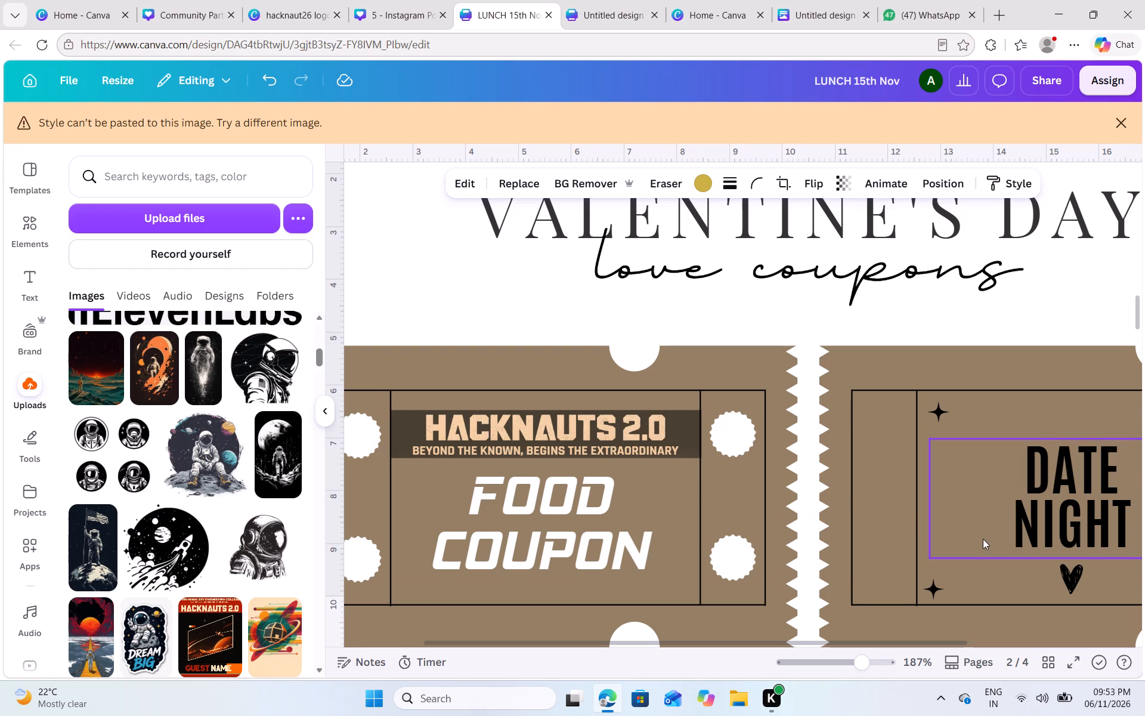
{"action": "scroll", "coordinate": [983, 539], "scroll_direction": "left", "scroll_amount": 3}
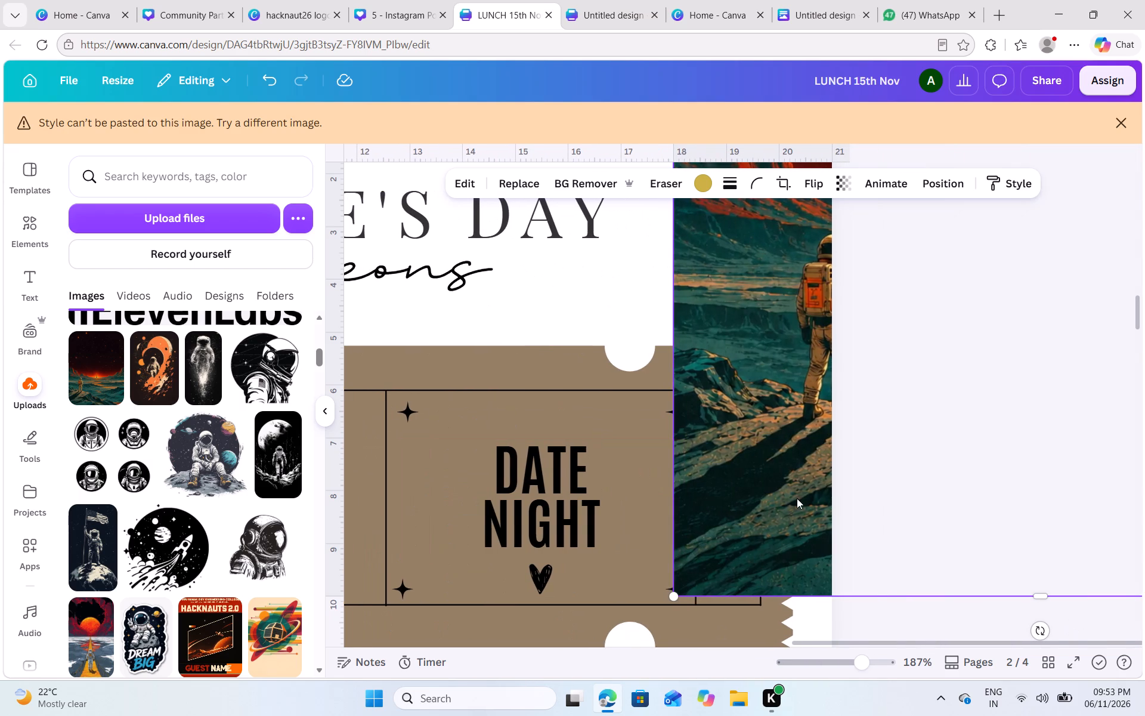
{"action": "left_click", "coordinate": [797, 498]}
{"action": "left_click_drag", "start_coordinate": [797, 498], "coordinate": [796, 345]}
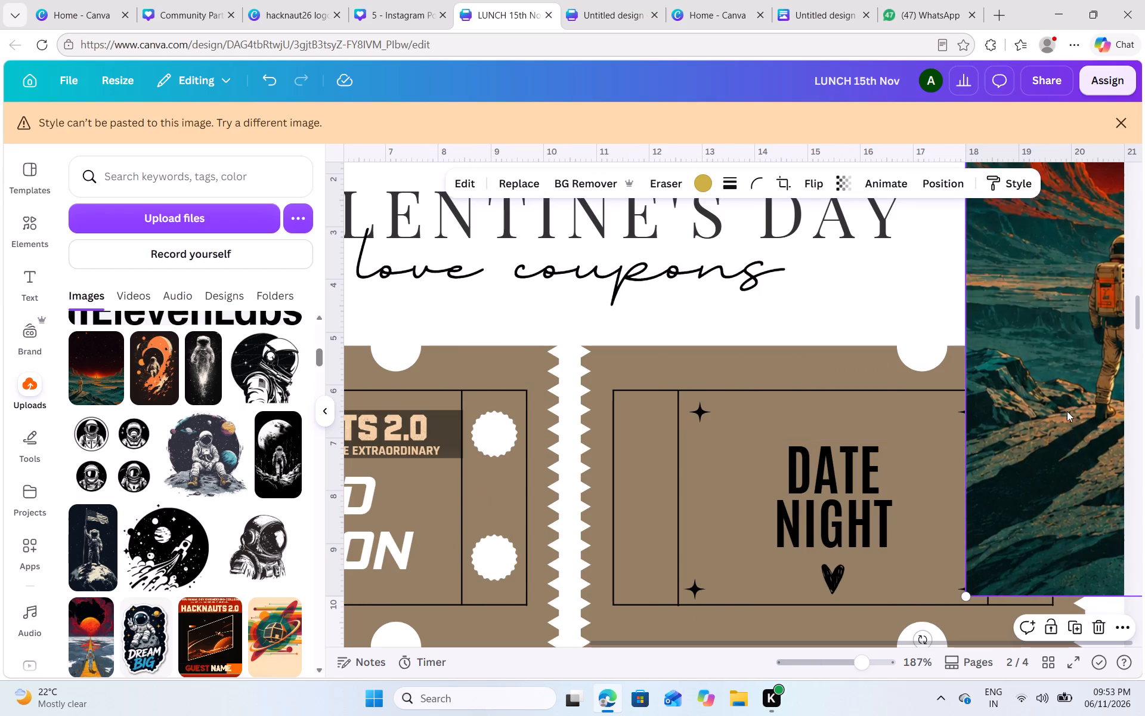
{"action": "left_click_drag", "start_coordinate": [1067, 411], "coordinate": [1072, 144]}
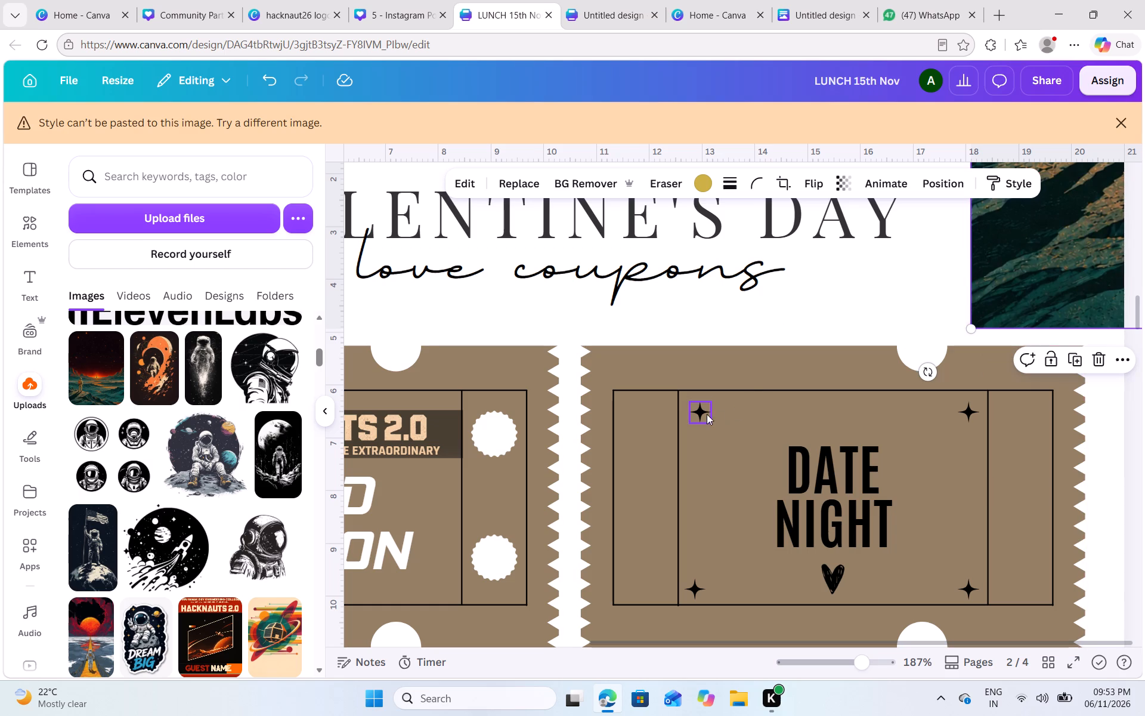
Delete the DATE NIGHT text, the heart and the four corner stars from the first-row coupon.
{"action": "left_click", "coordinate": [701, 414]}
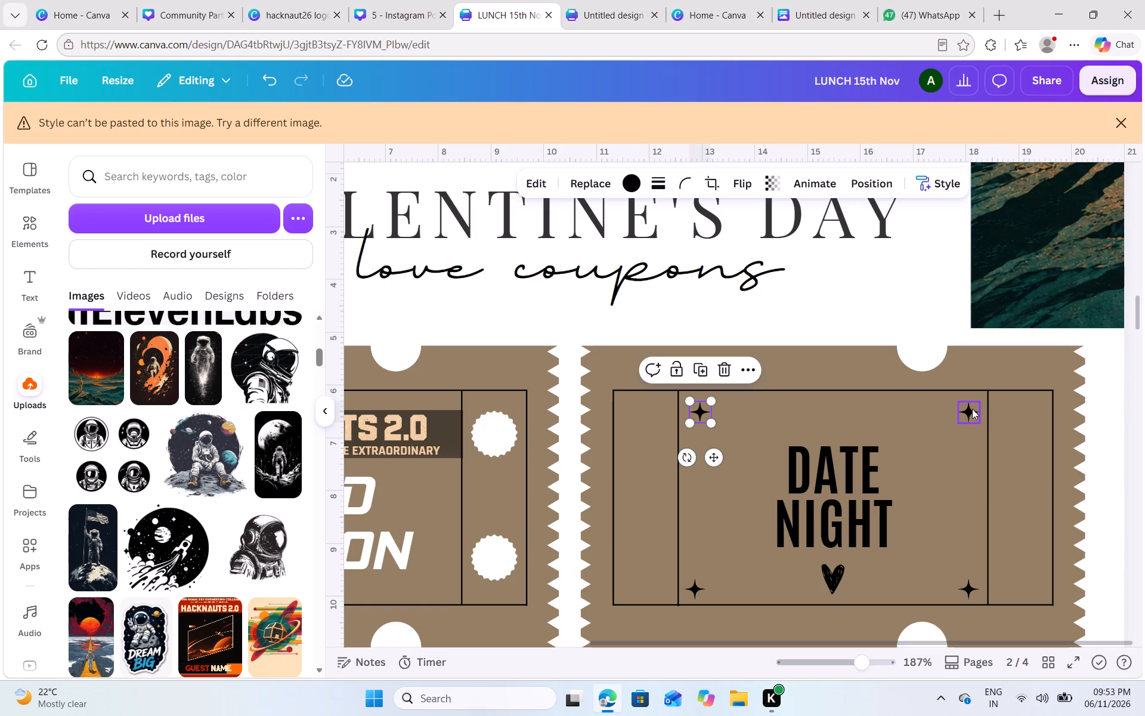
{"action": "left_click", "coordinate": [971, 411], "text": "shift"}
{"action": "left_click", "coordinate": [969, 588], "text": "shift"}
{"action": "left_click", "coordinate": [839, 579], "text": "shift"}
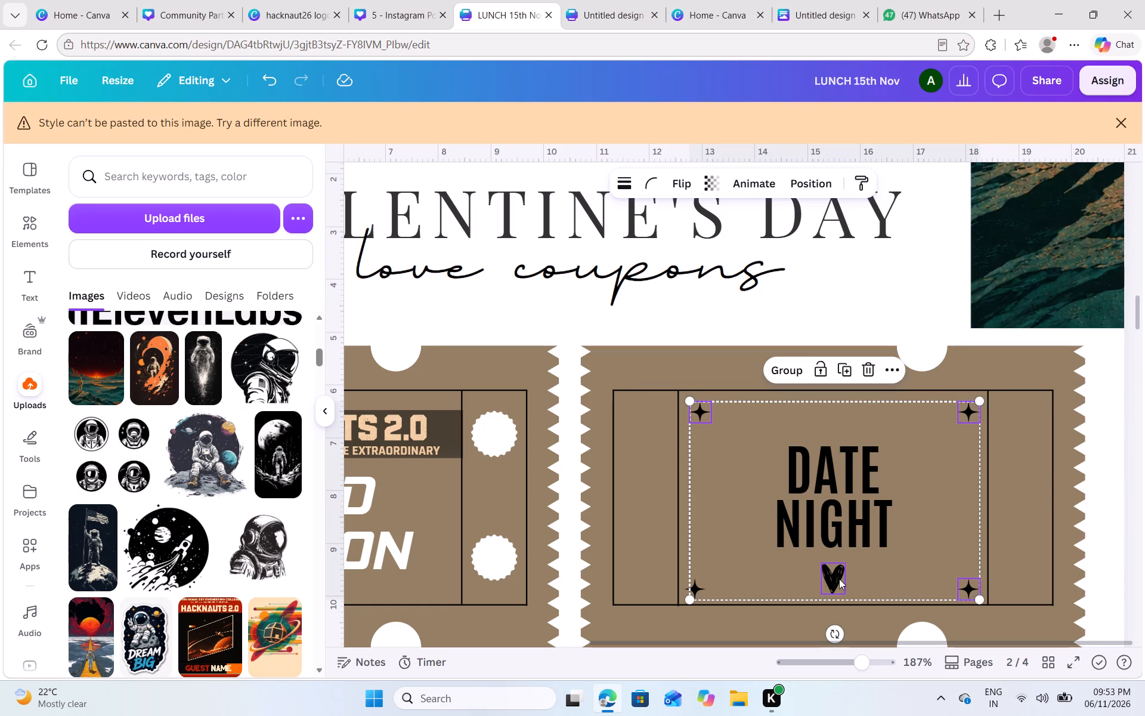
{"action": "left_click", "coordinate": [698, 589], "text": "shift"}
{"action": "left_click", "coordinate": [823, 502], "text": "shift"}
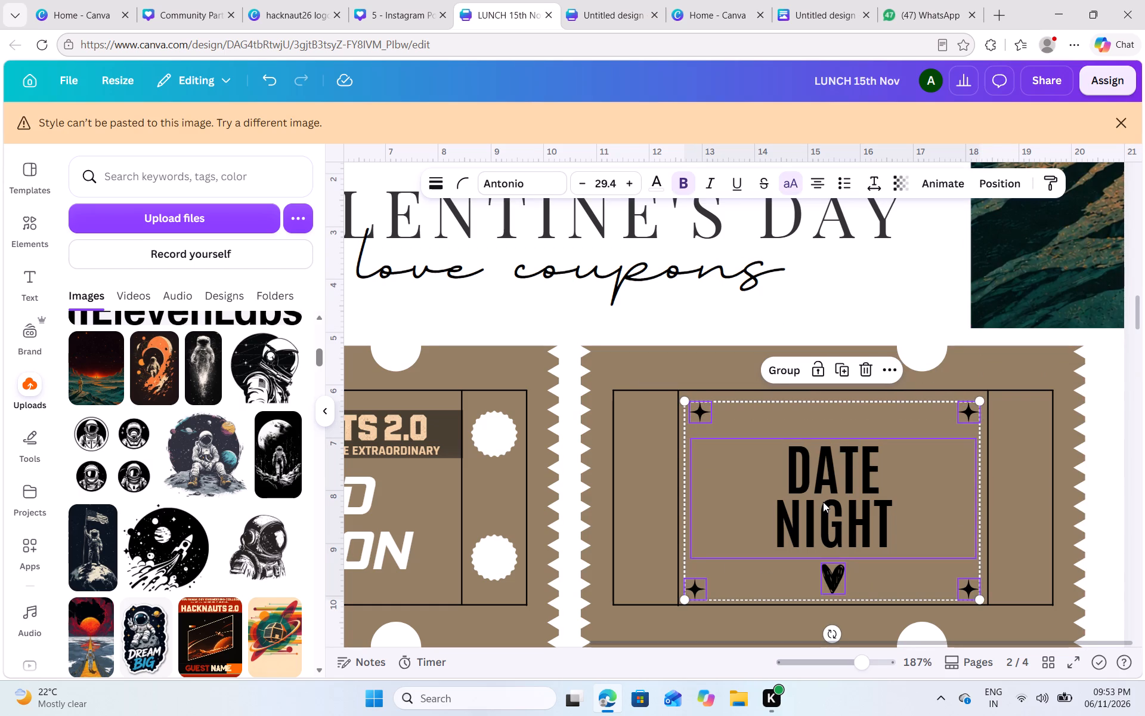
{"action": "left_click", "coordinate": [869, 368]}
Delete the text, hearts and corner stars from the MOVIE NIGHT and MASSAGE OF CHOICE coupons together.
{"action": "scroll", "coordinate": [870, 479], "scroll_direction": "down", "scroll_amount": 1}
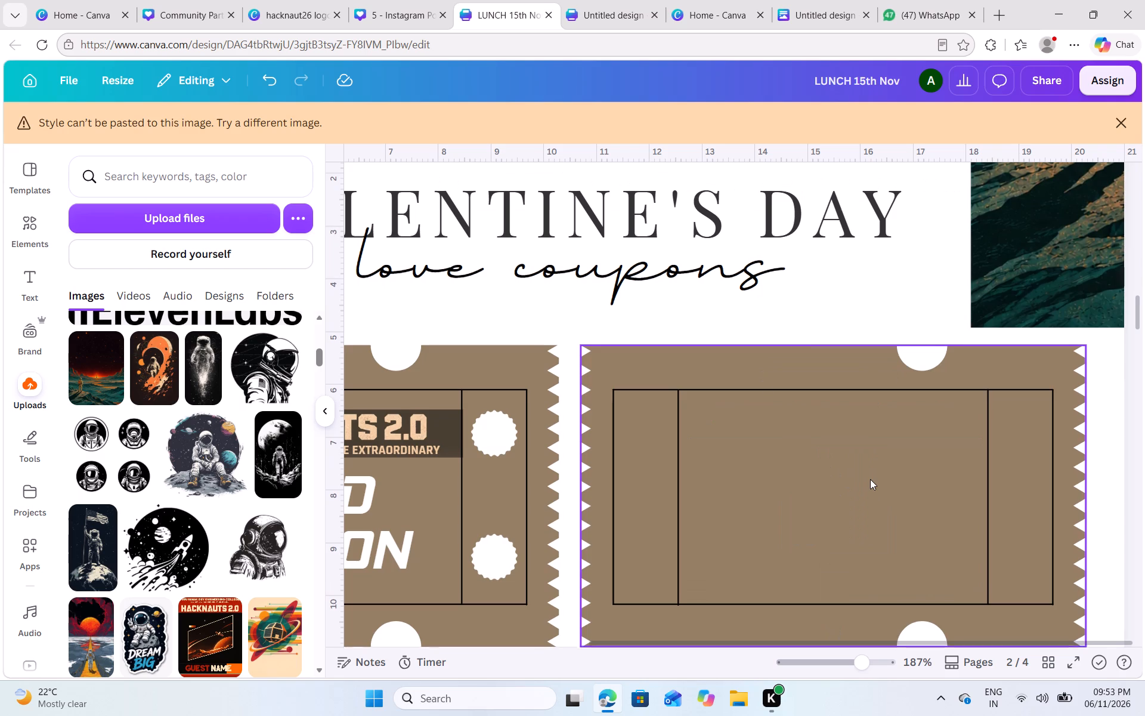
{"action": "scroll", "coordinate": [870, 479], "scroll_direction": "down", "scroll_amount": 1}
{"action": "left_click", "coordinate": [796, 504]}
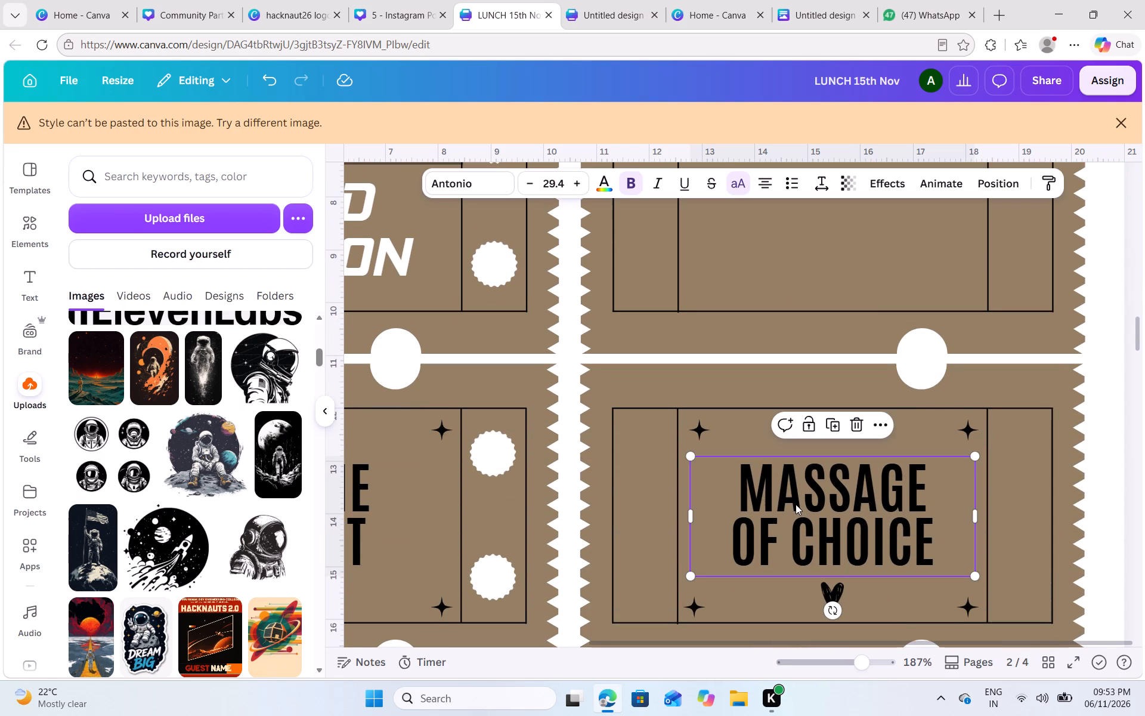
{"action": "left_click", "coordinate": [696, 428], "text": "shift"}
{"action": "left_click", "coordinate": [698, 607], "text": "shift"}
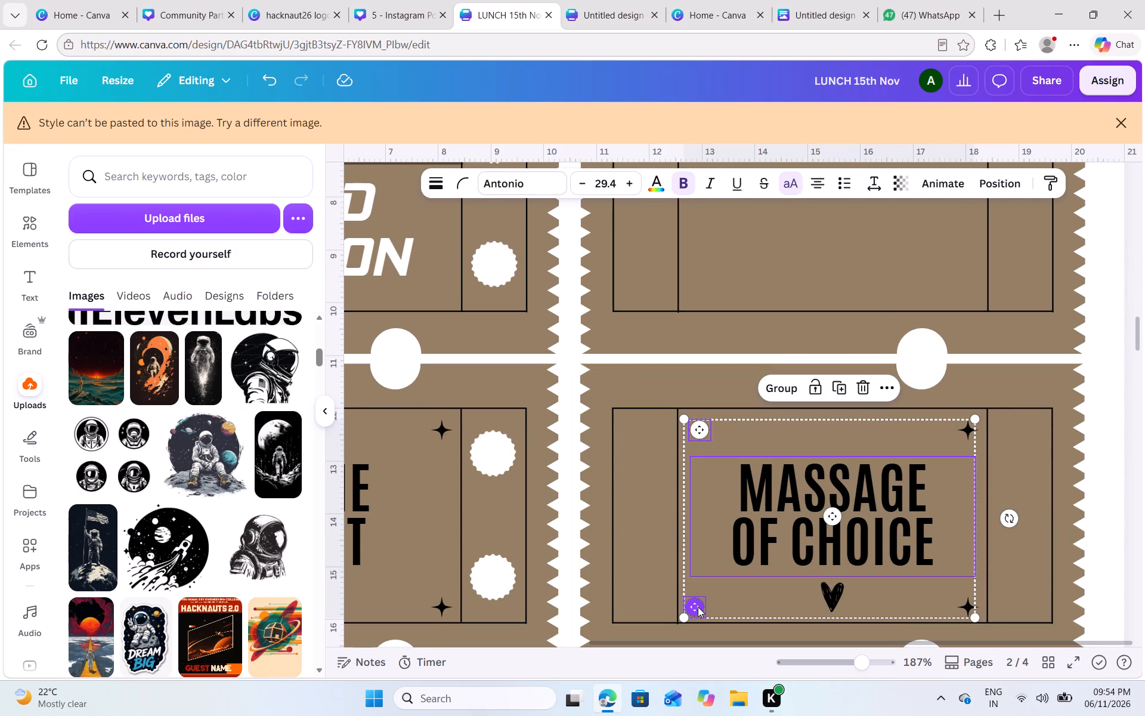
{"action": "left_click", "coordinate": [837, 602], "text": "shift"}
{"action": "left_click", "coordinate": [967, 605], "text": "shift"}
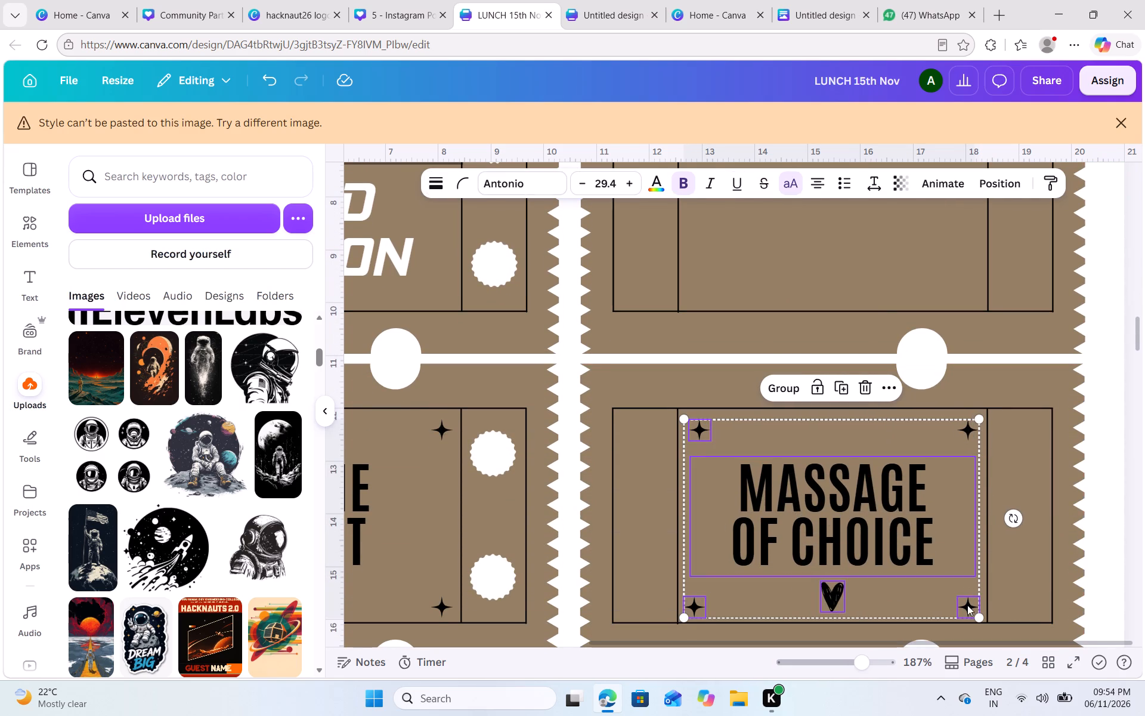
{"action": "left_click", "coordinate": [964, 431], "text": "shift"}
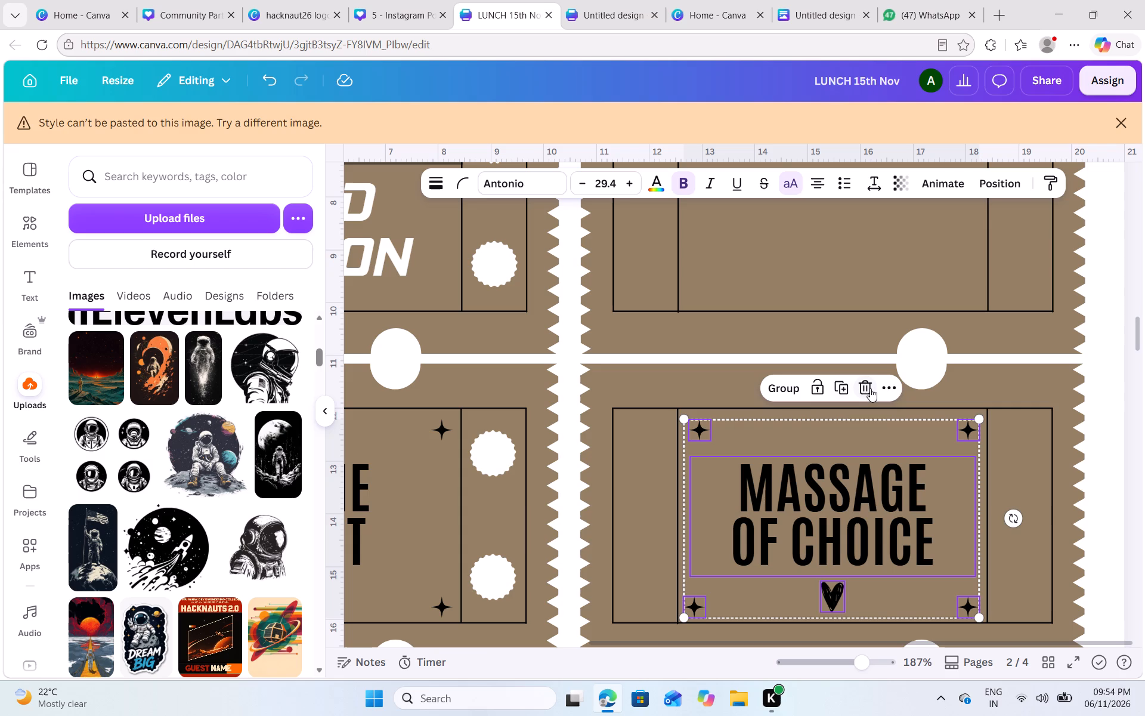
{"action": "left_click", "coordinate": [444, 430], "text": "shift"}
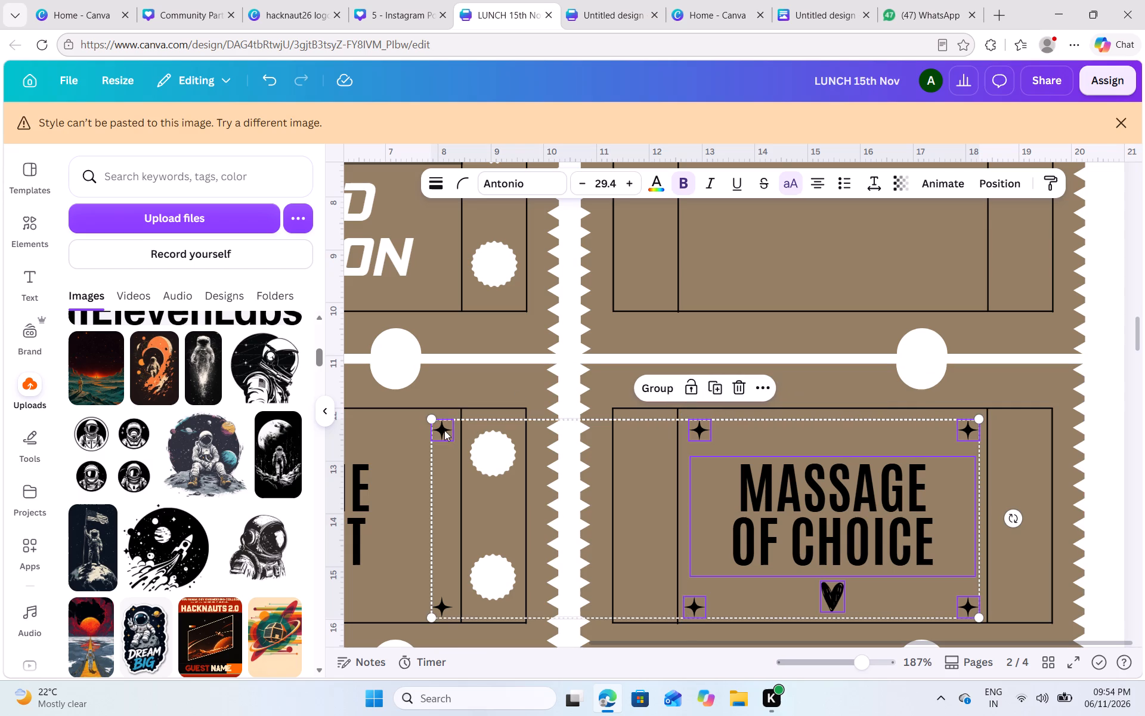
{"action": "scroll", "coordinate": [444, 430], "scroll_direction": "right", "scroll_amount": 1, "text": "shift"}
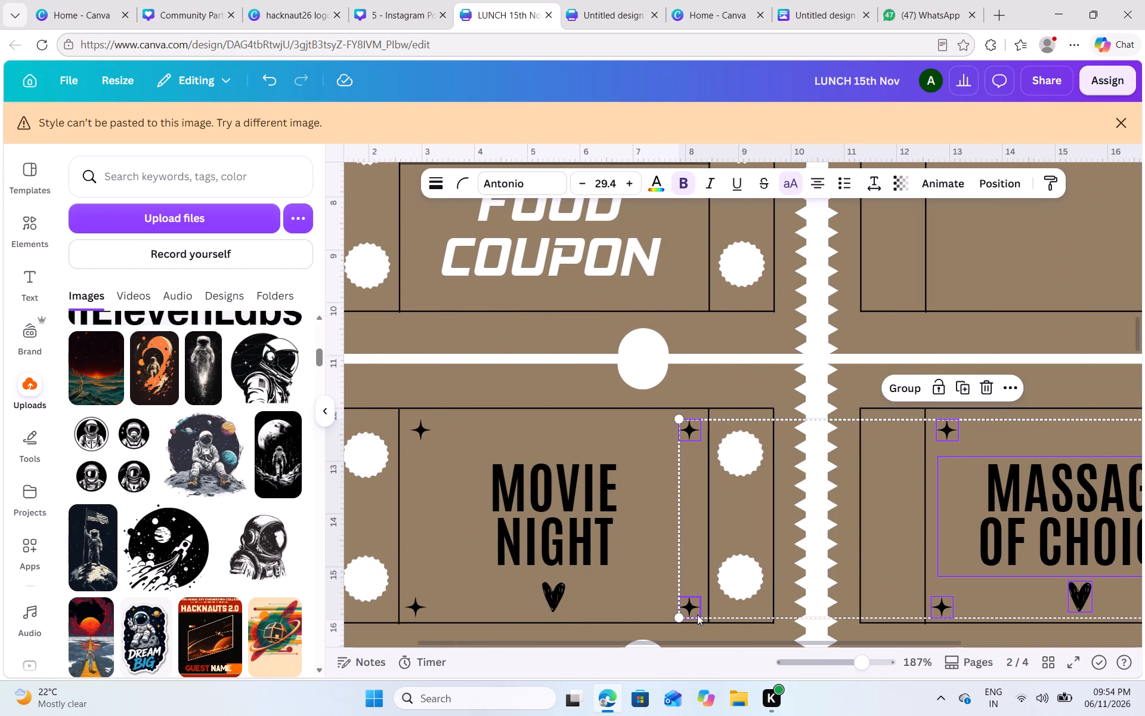
{"action": "left_click", "coordinate": [692, 608], "text": "shift"}
{"action": "left_click", "coordinate": [561, 604], "text": "shift"}
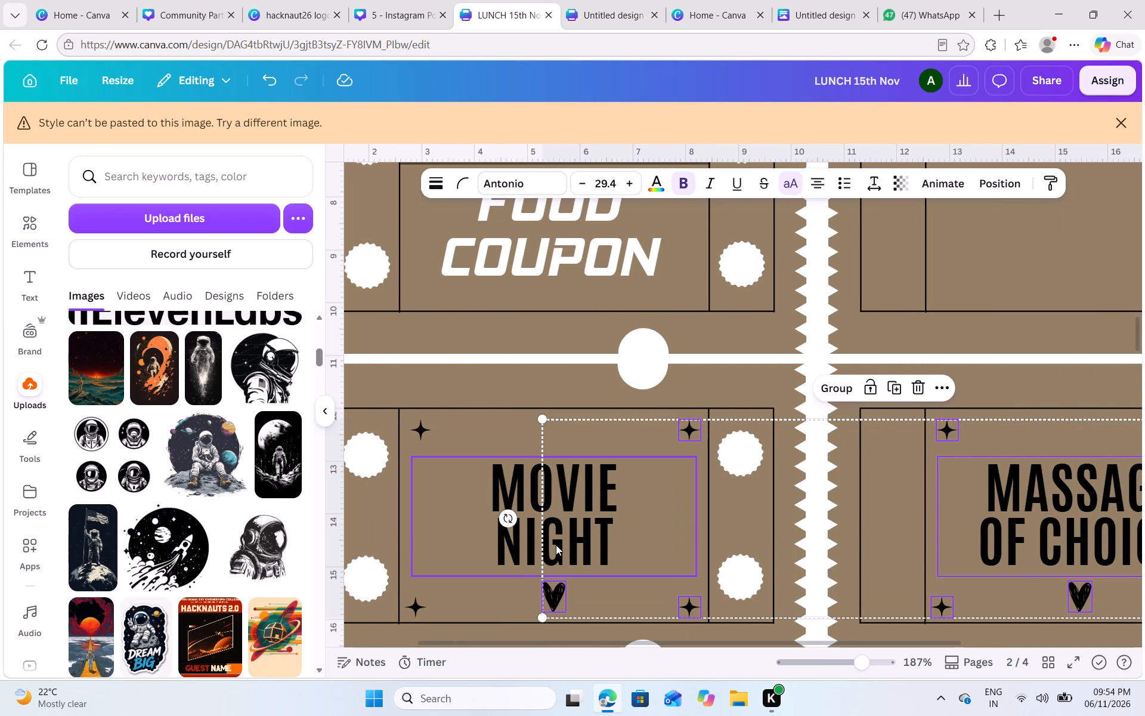
{"action": "left_click", "coordinate": [528, 537], "text": "shift"}
{"action": "left_click", "coordinate": [418, 604], "text": "shift"}
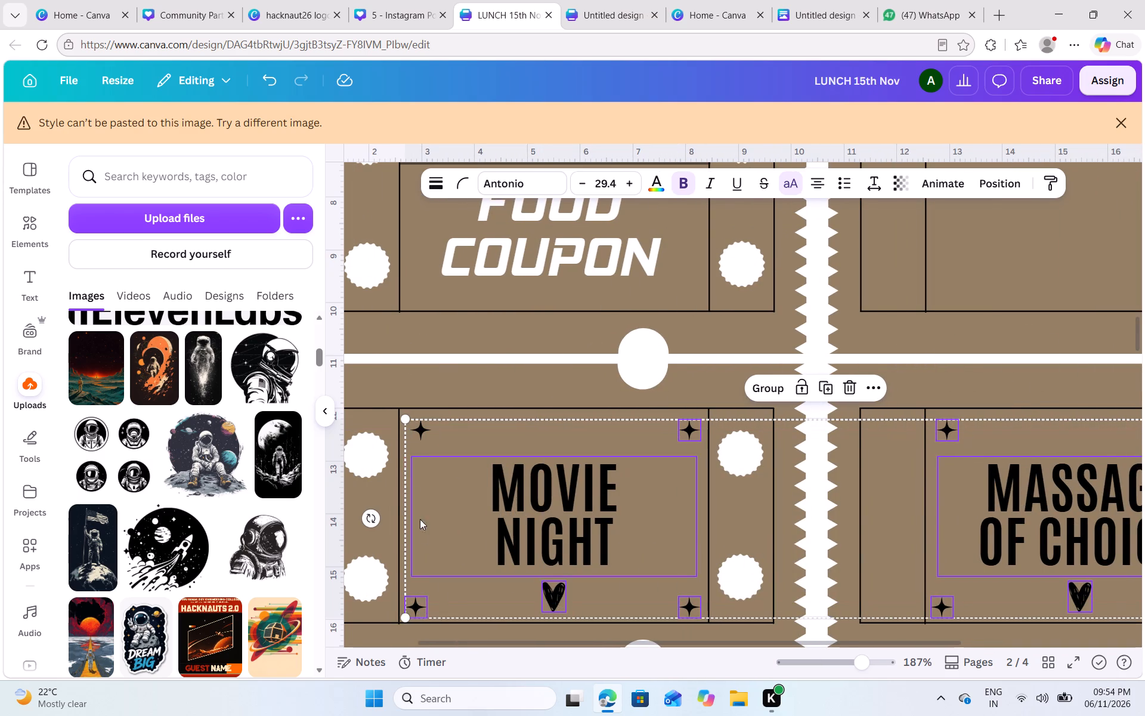
{"action": "left_click", "coordinate": [420, 431], "text": "shift"}
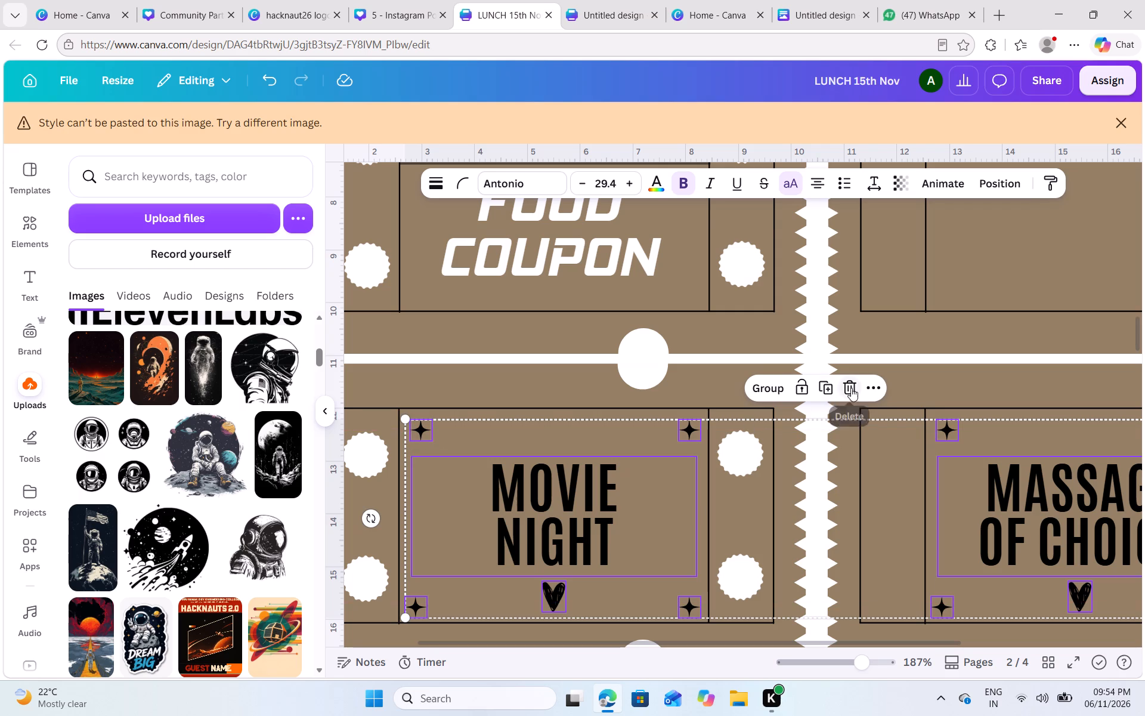
{"action": "left_click", "coordinate": [847, 387], "text": "shift"}
Delete the text, hearts and corner stars from the YOUR WISH and DAY ALL ABOUT YOU coupons together.
{"action": "scroll", "coordinate": [822, 462], "scroll_direction": "down", "scroll_amount": 1}
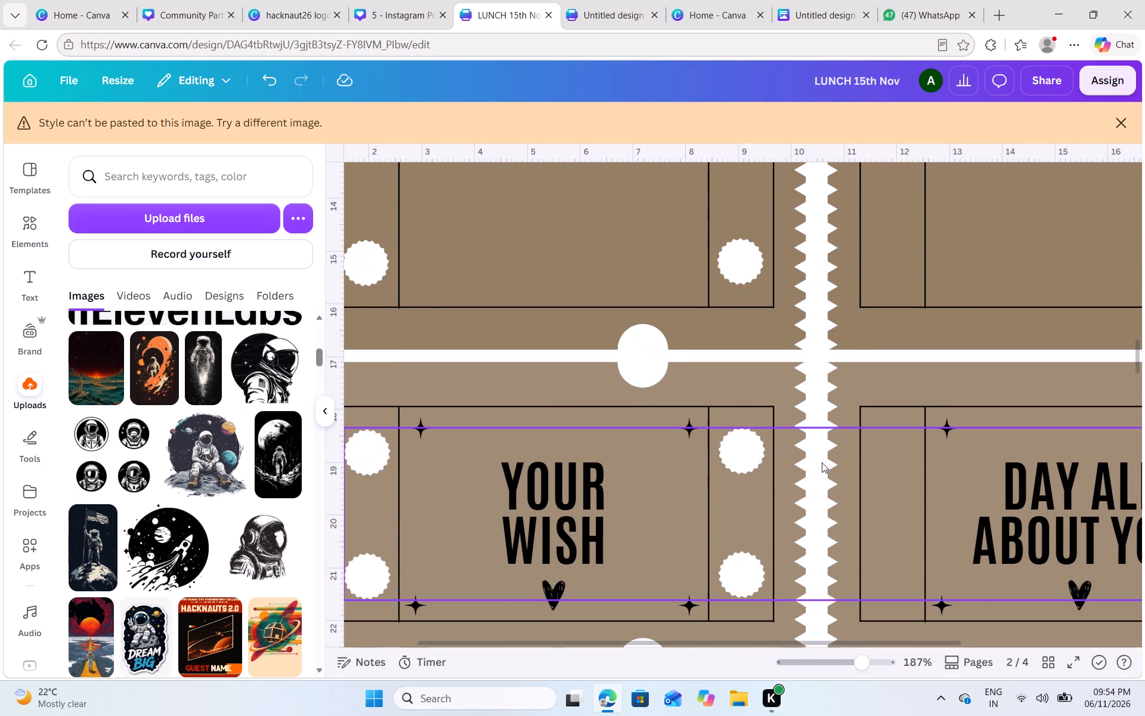
{"action": "scroll", "coordinate": [669, 568], "scroll_direction": "left", "scroll_amount": 3}
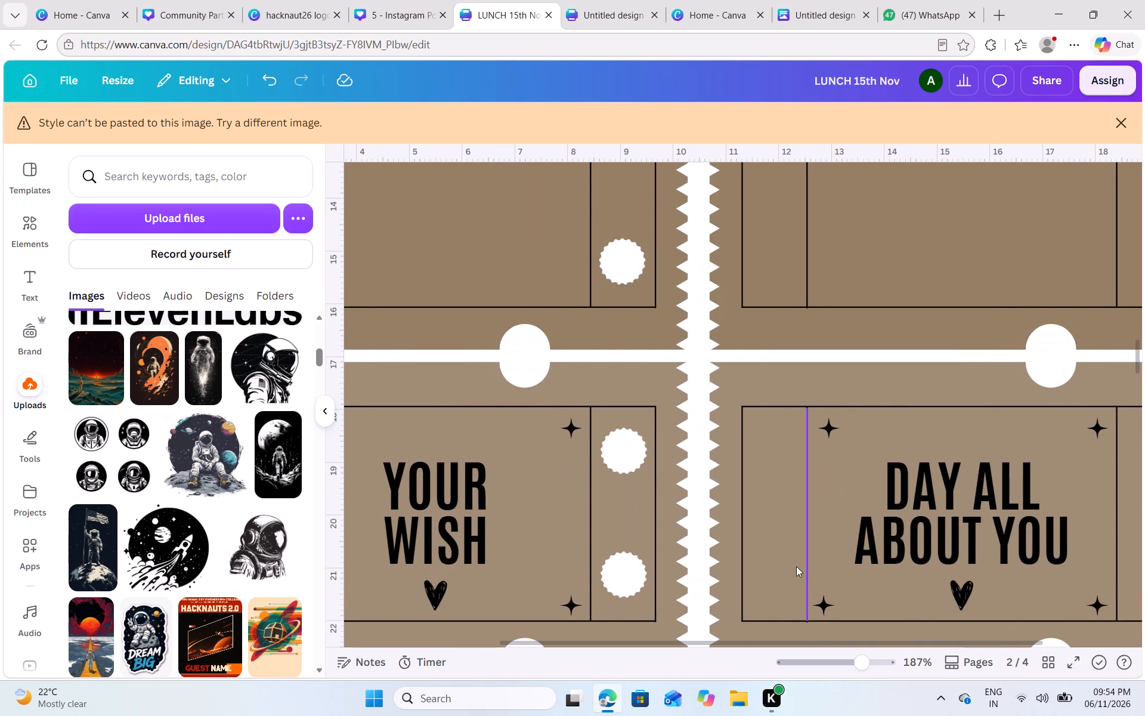
{"action": "scroll", "coordinate": [796, 566], "scroll_direction": "down", "scroll_amount": 3, "text": "ctrl"}
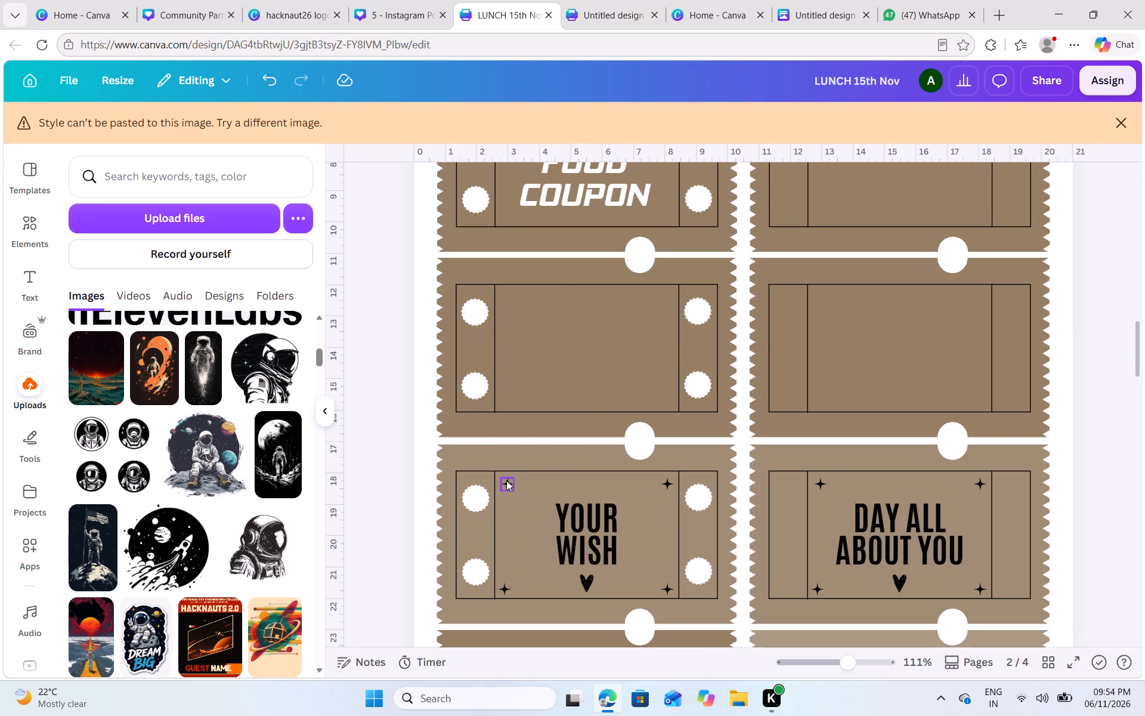
{"action": "left_click", "coordinate": [506, 480]}
{"action": "left_click", "coordinate": [504, 588], "text": "shift"}
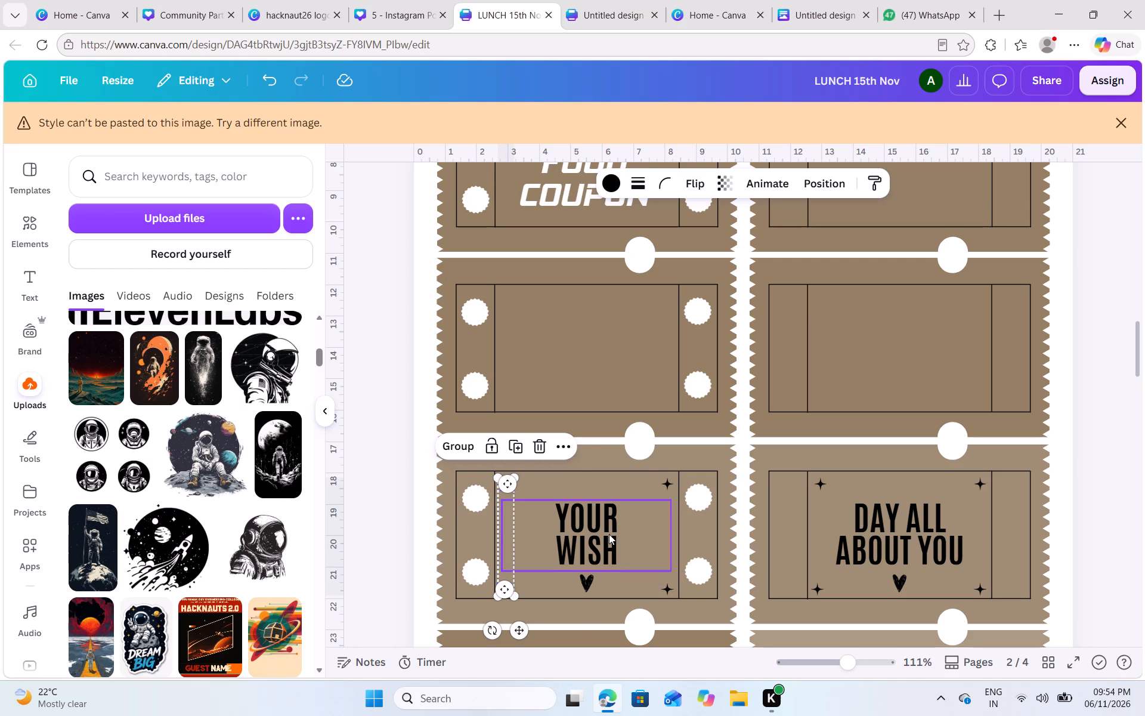
{"action": "left_click", "coordinate": [605, 538], "text": "shift"}
{"action": "left_click", "coordinate": [586, 584], "text": "shift"}
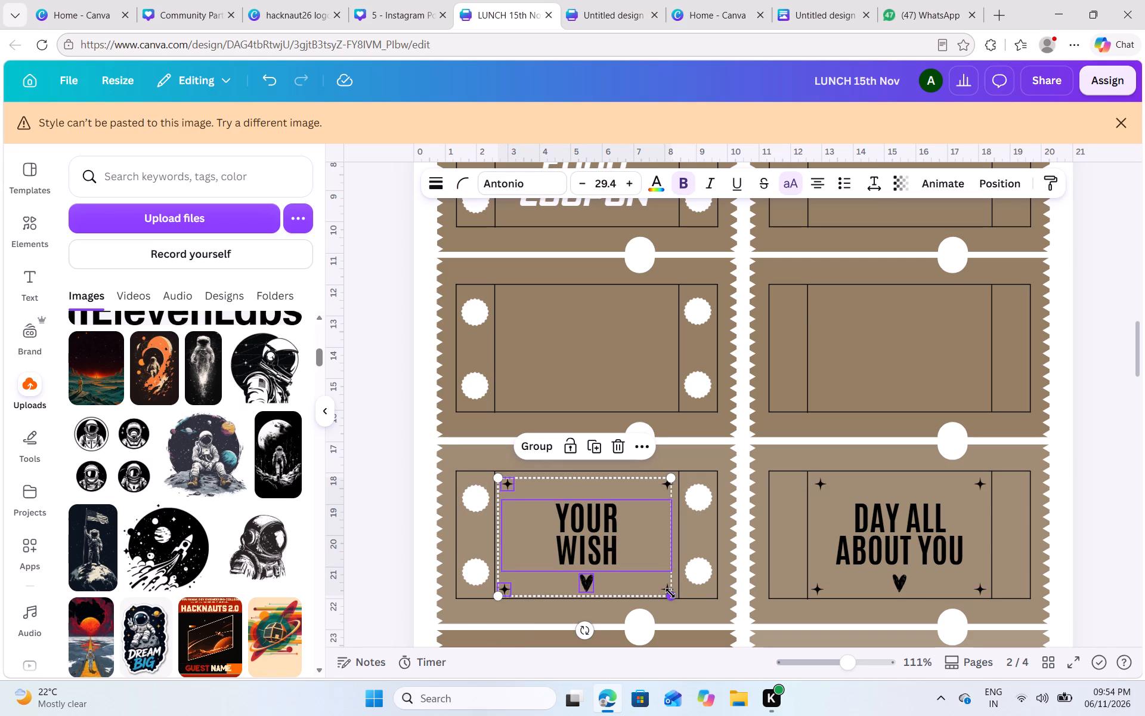
{"action": "left_click", "coordinate": [664, 588], "text": "shift"}
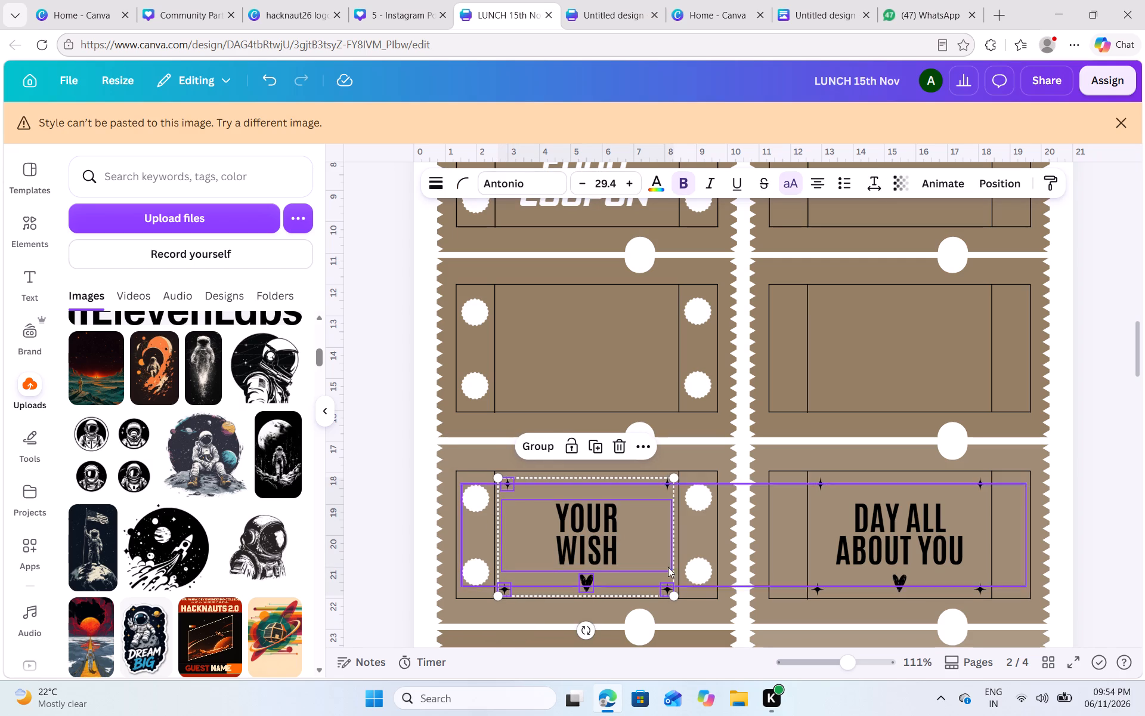
{"action": "left_click", "coordinate": [665, 486], "text": "shift"}
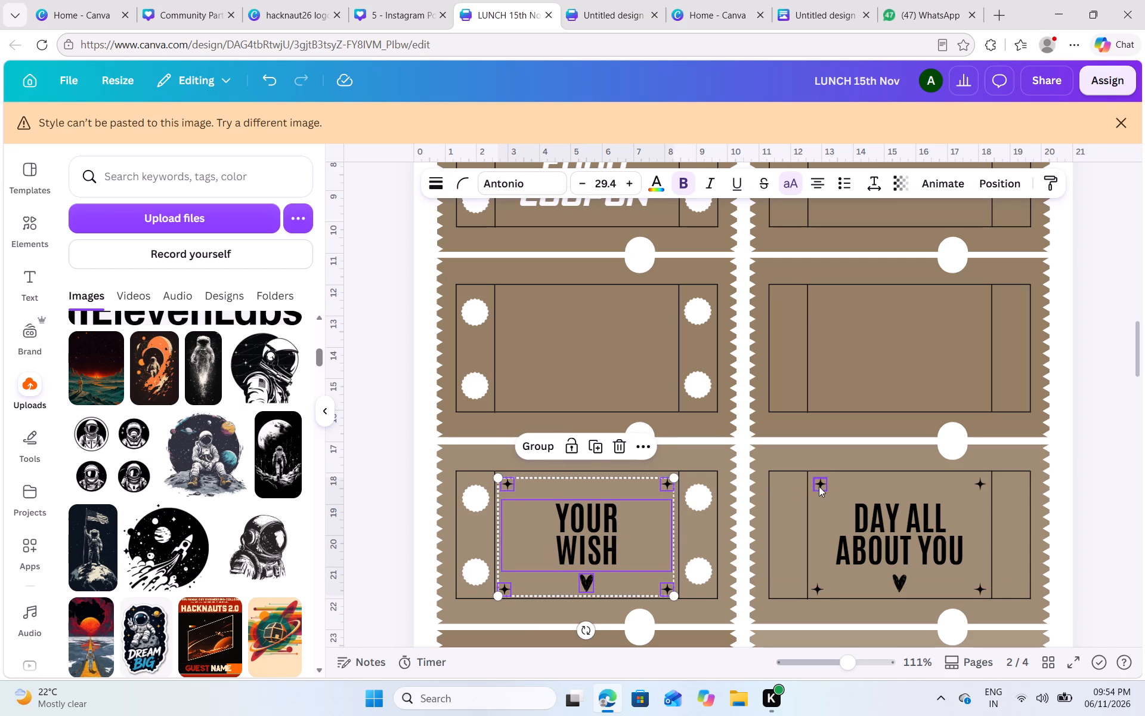
{"action": "left_click", "coordinate": [819, 486], "text": "shift"}
{"action": "left_click", "coordinate": [980, 484], "text": "shift"}
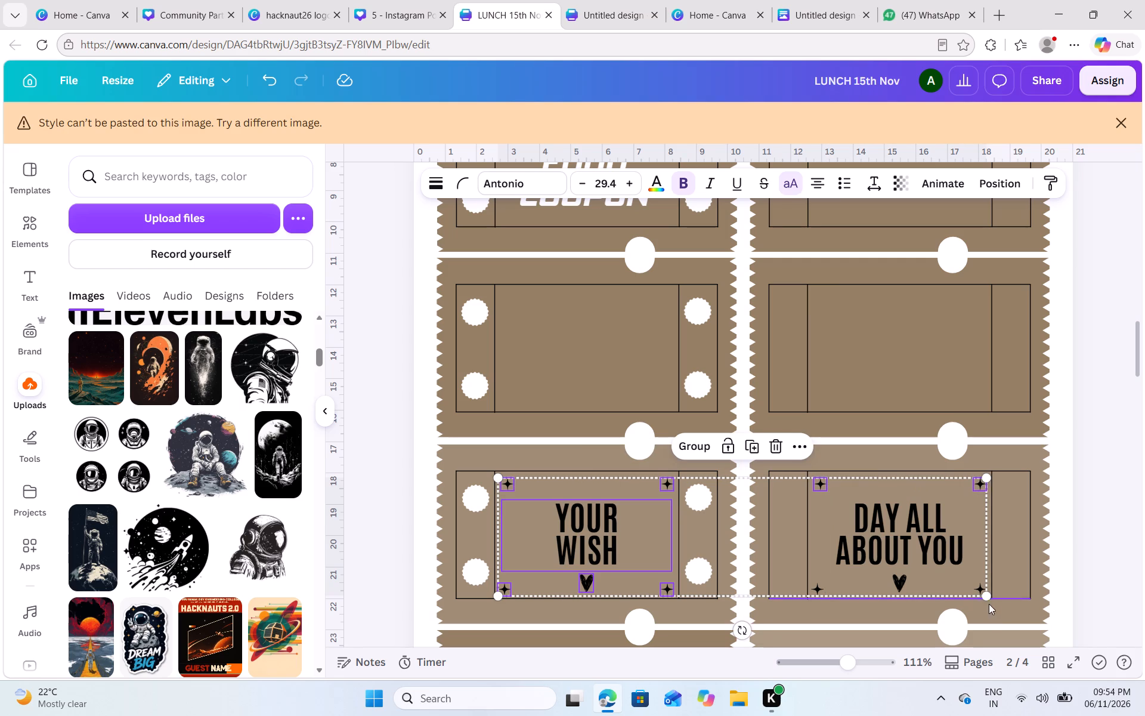
{"action": "left_click", "coordinate": [980, 591], "text": "shift"}
{"action": "left_click", "coordinate": [816, 587], "text": "shift"}
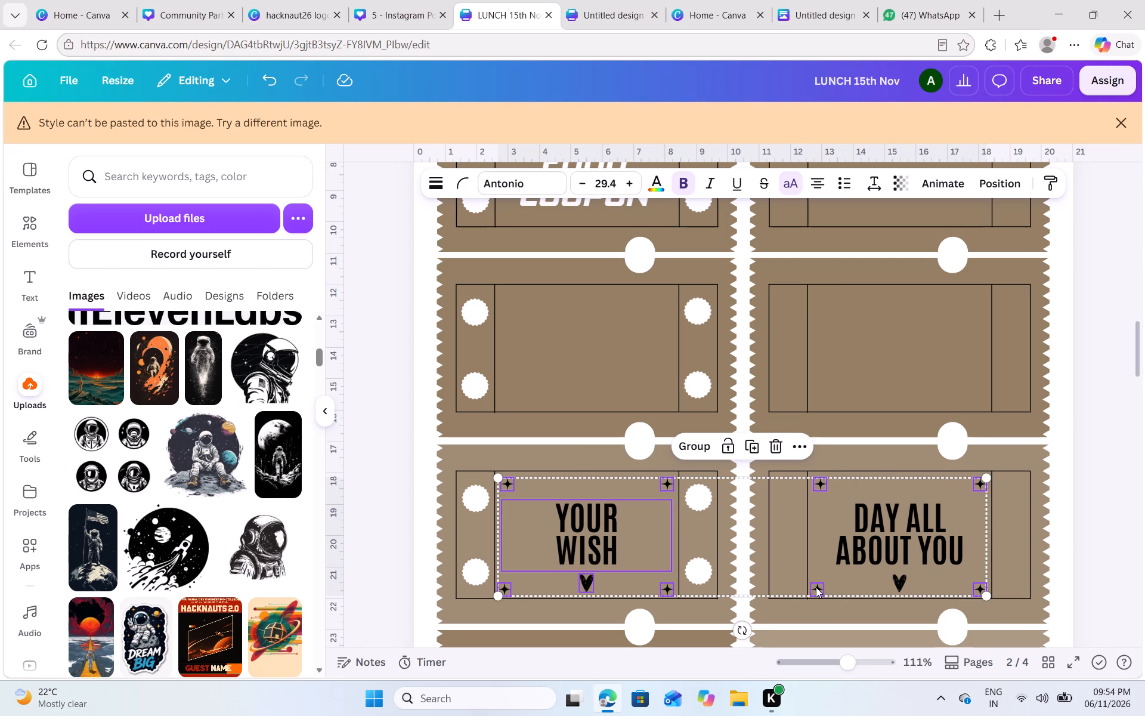
{"action": "left_click", "coordinate": [898, 583], "text": "shift"}
{"action": "left_click", "coordinate": [898, 554], "text": "shift"}
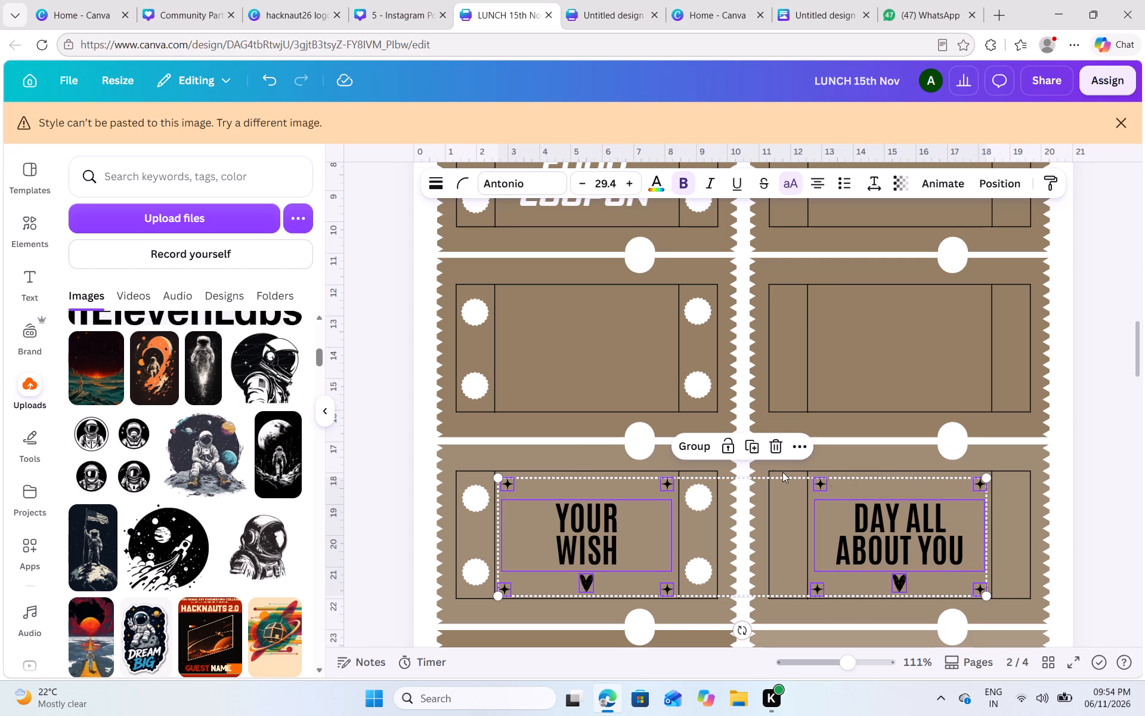
{"action": "left_click", "coordinate": [778, 446], "text": "shift"}
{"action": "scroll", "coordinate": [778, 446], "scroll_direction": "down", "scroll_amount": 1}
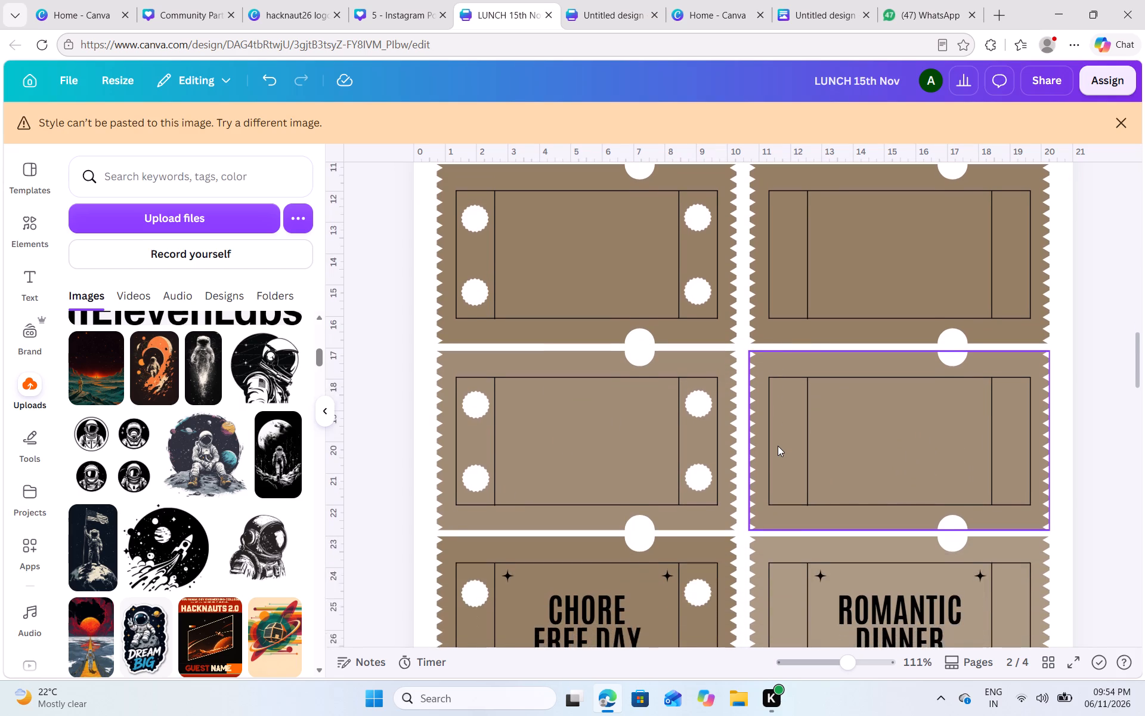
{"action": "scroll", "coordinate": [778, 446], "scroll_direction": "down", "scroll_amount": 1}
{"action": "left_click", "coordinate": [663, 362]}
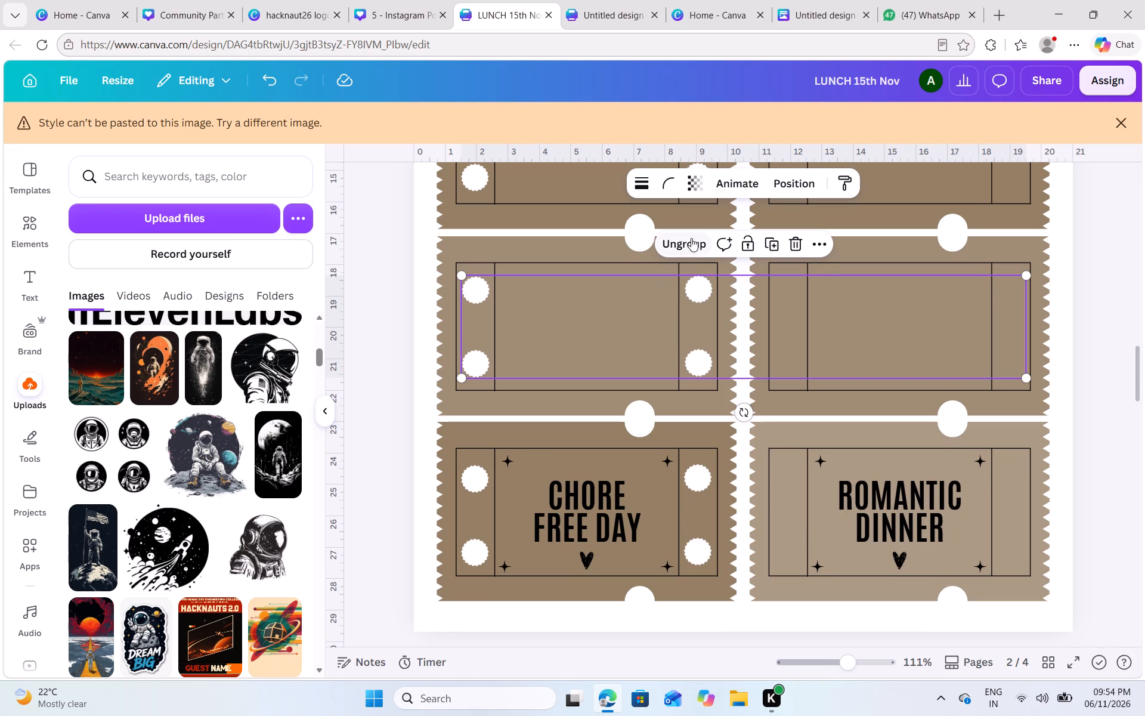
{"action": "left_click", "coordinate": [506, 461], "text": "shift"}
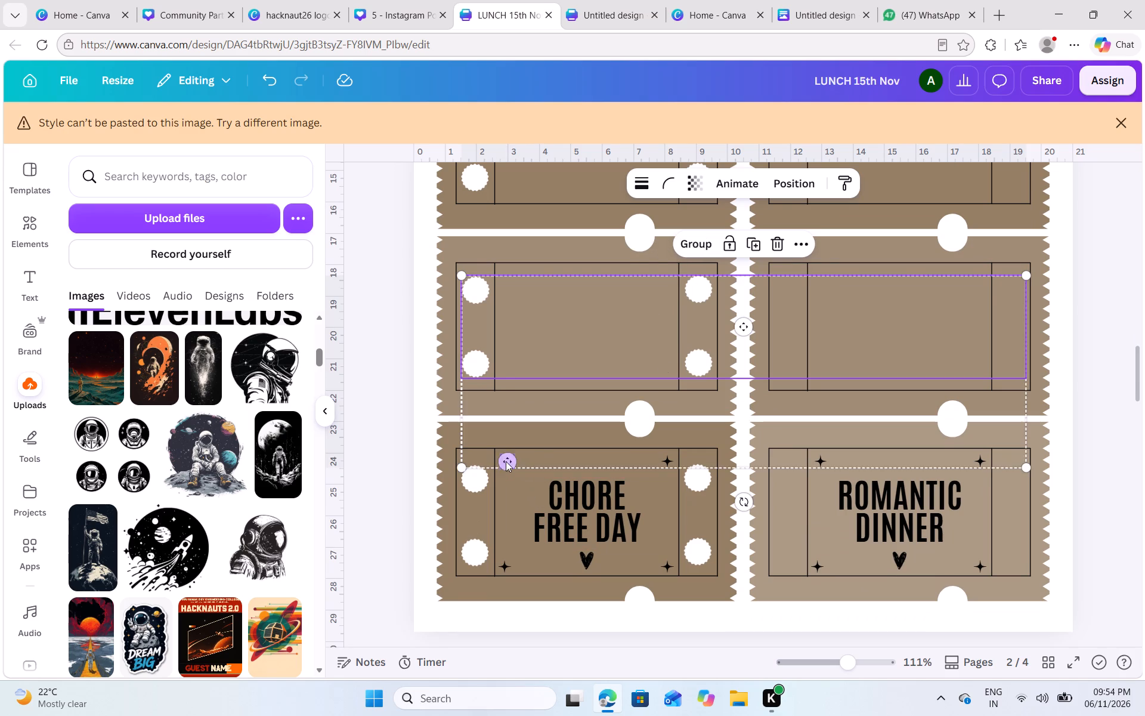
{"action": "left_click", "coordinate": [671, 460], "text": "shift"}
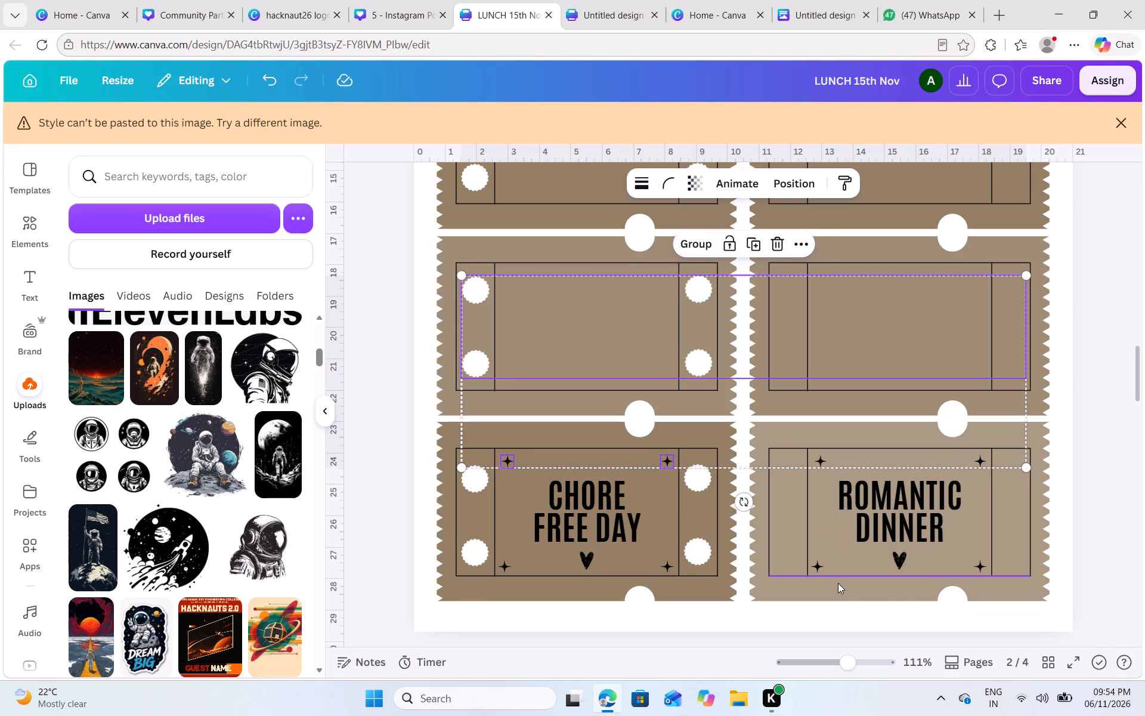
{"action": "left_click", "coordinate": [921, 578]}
Delete the text, hearts and corner stars from the CHORE FREE DAY and ROMANTIC DINNER coupons together.
{"action": "left_click", "coordinate": [981, 572]}
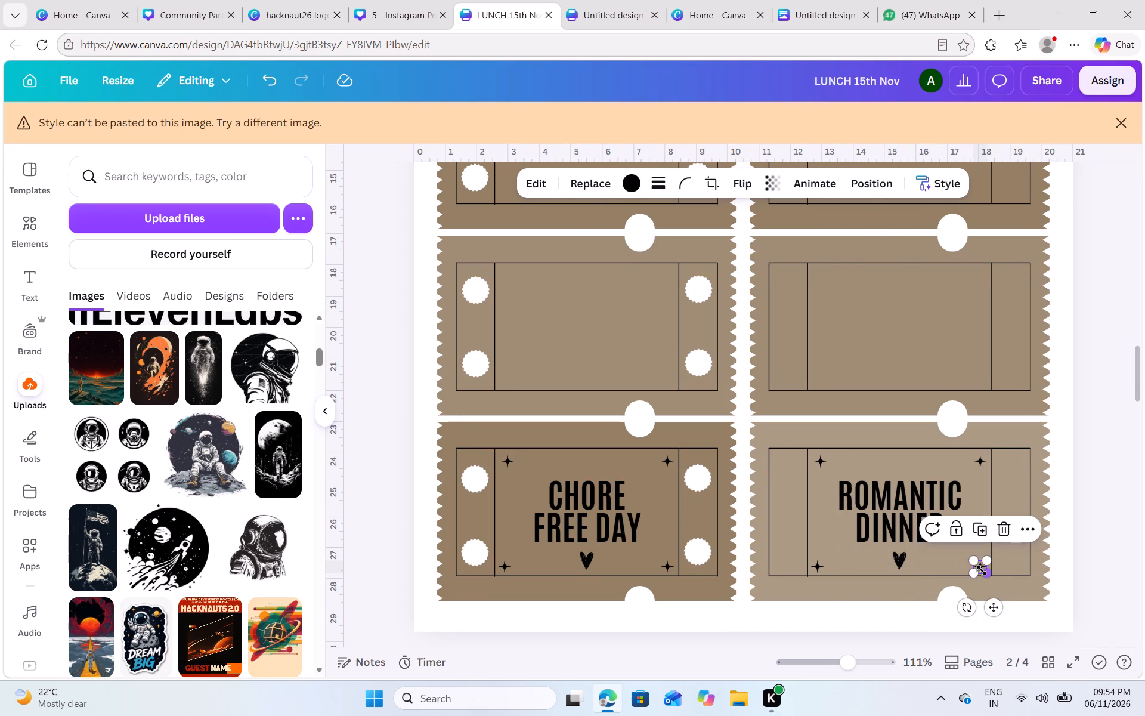
{"action": "left_click", "coordinate": [976, 459], "text": "shift"}
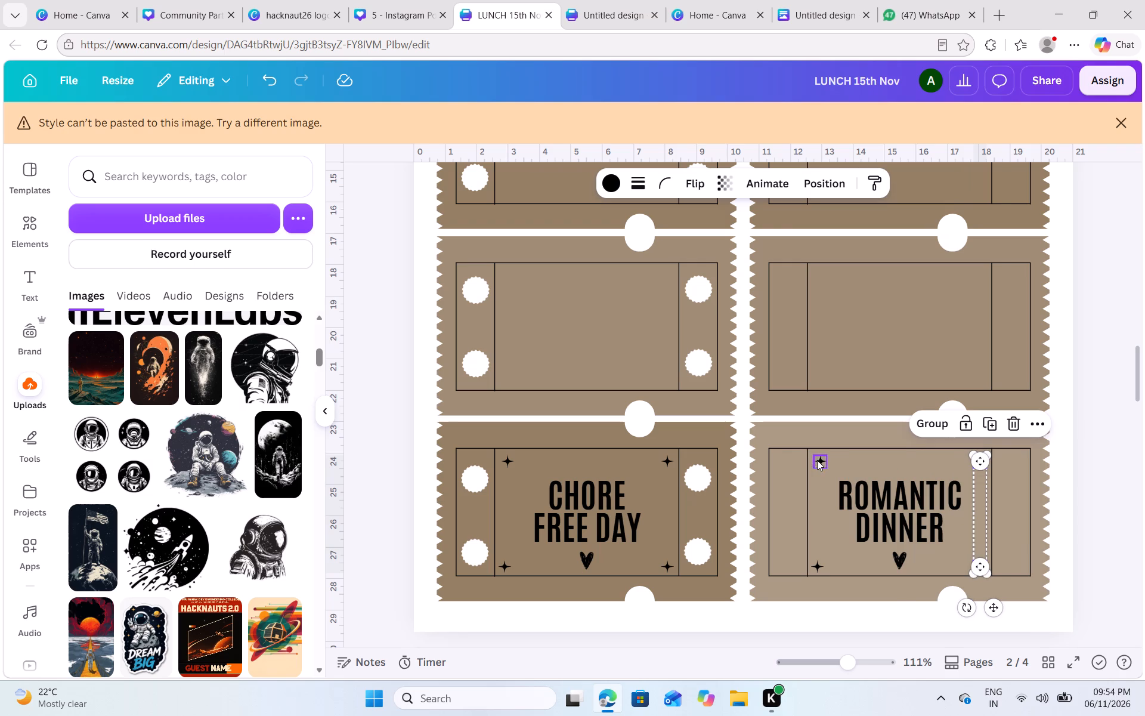
{"action": "left_click", "coordinate": [819, 461], "text": "shift"}
{"action": "left_click", "coordinate": [822, 566], "text": "shift"}
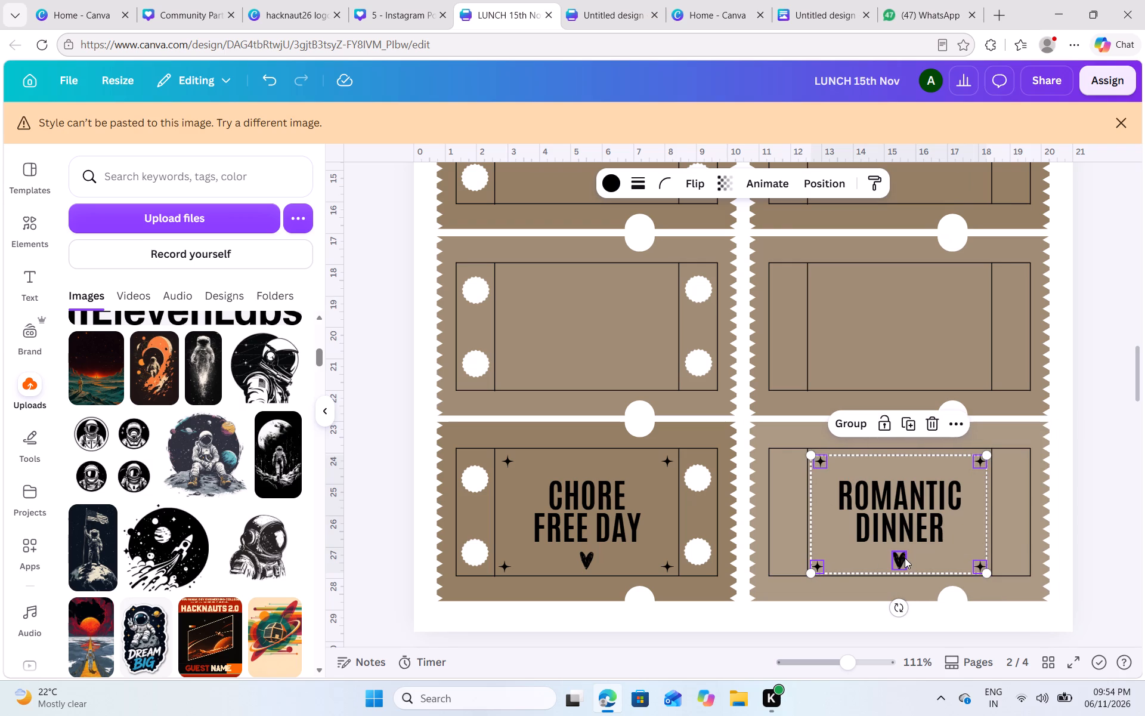
{"action": "left_click", "coordinate": [903, 558], "text": "shift"}
{"action": "left_click", "coordinate": [905, 534], "text": "shift"}
{"action": "left_click", "coordinate": [669, 462], "text": "shift"}
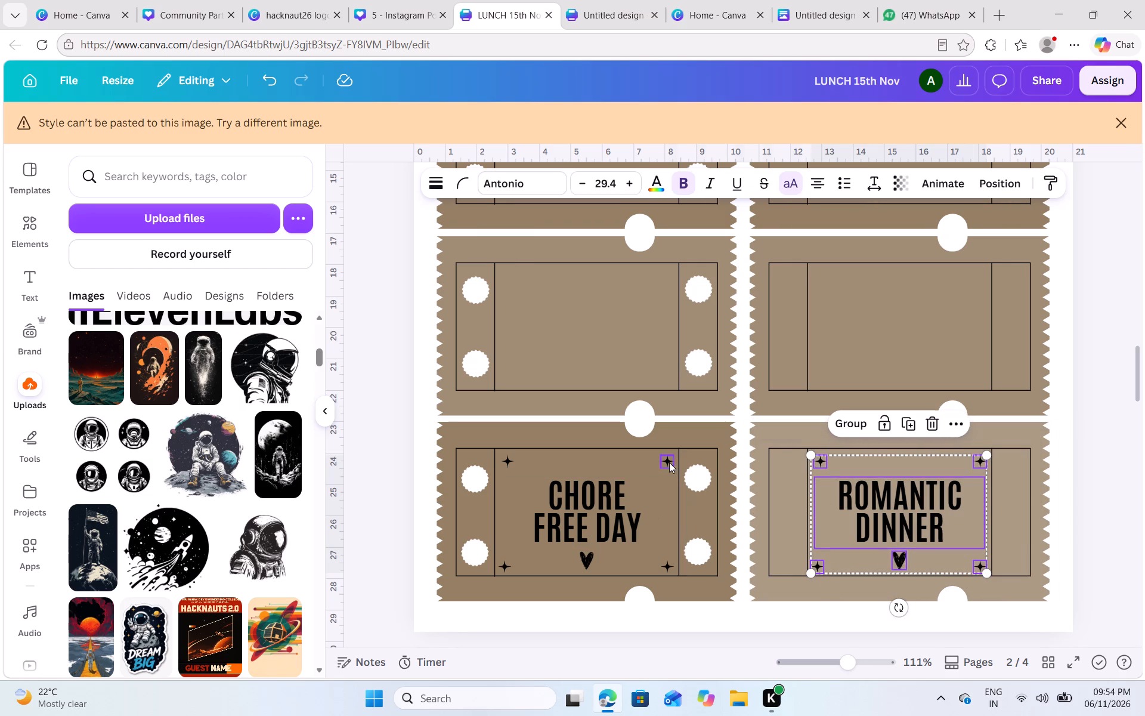
{"action": "left_click", "coordinate": [507, 460], "text": "shift"}
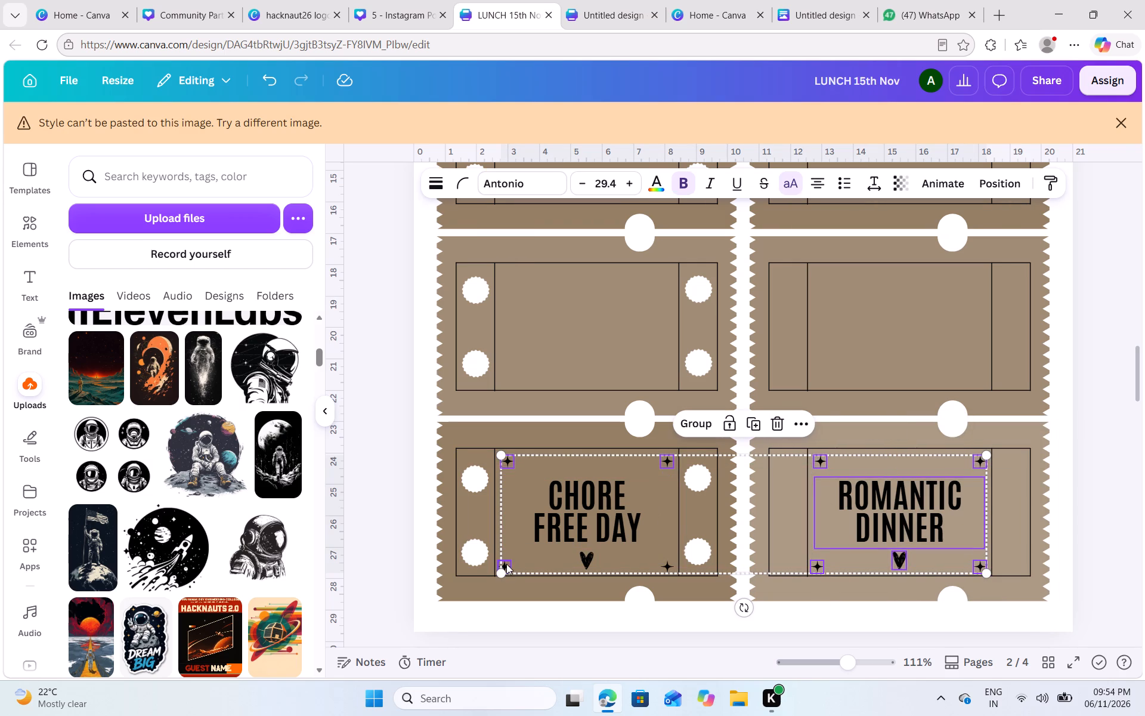
{"action": "left_click", "coordinate": [506, 564], "text": "shift"}
{"action": "left_click", "coordinate": [668, 564], "text": "shift"}
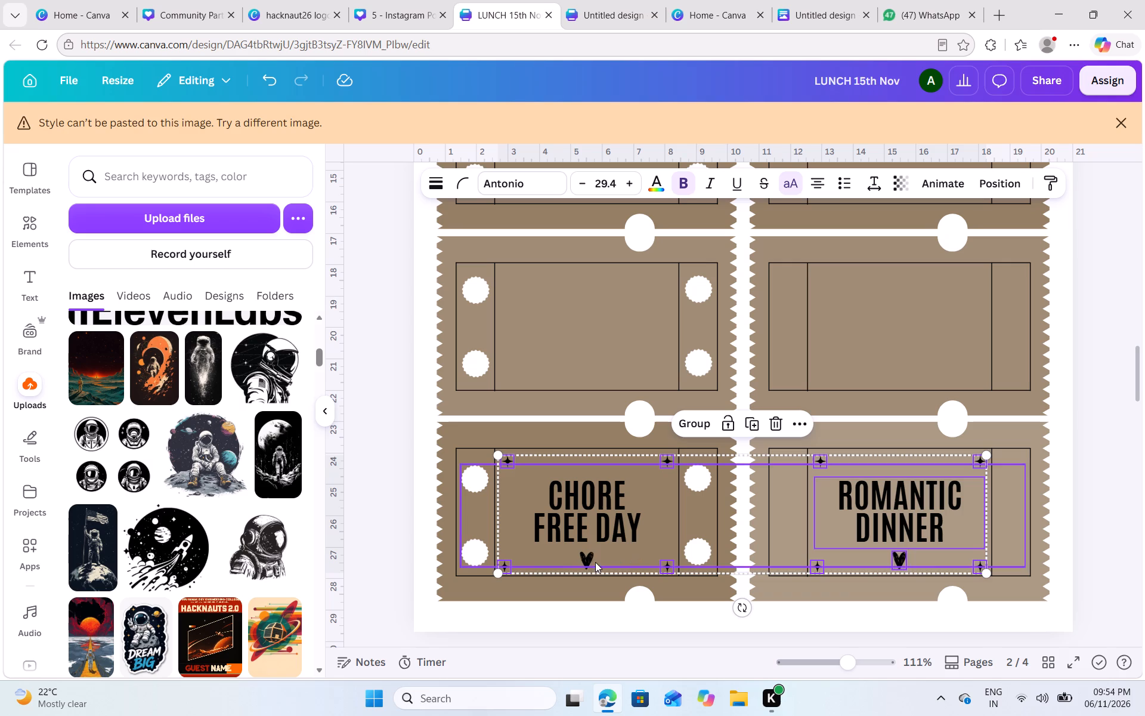
{"action": "left_click", "coordinate": [584, 557], "text": "shift"}
{"action": "left_click", "coordinate": [597, 515], "text": "shift"}
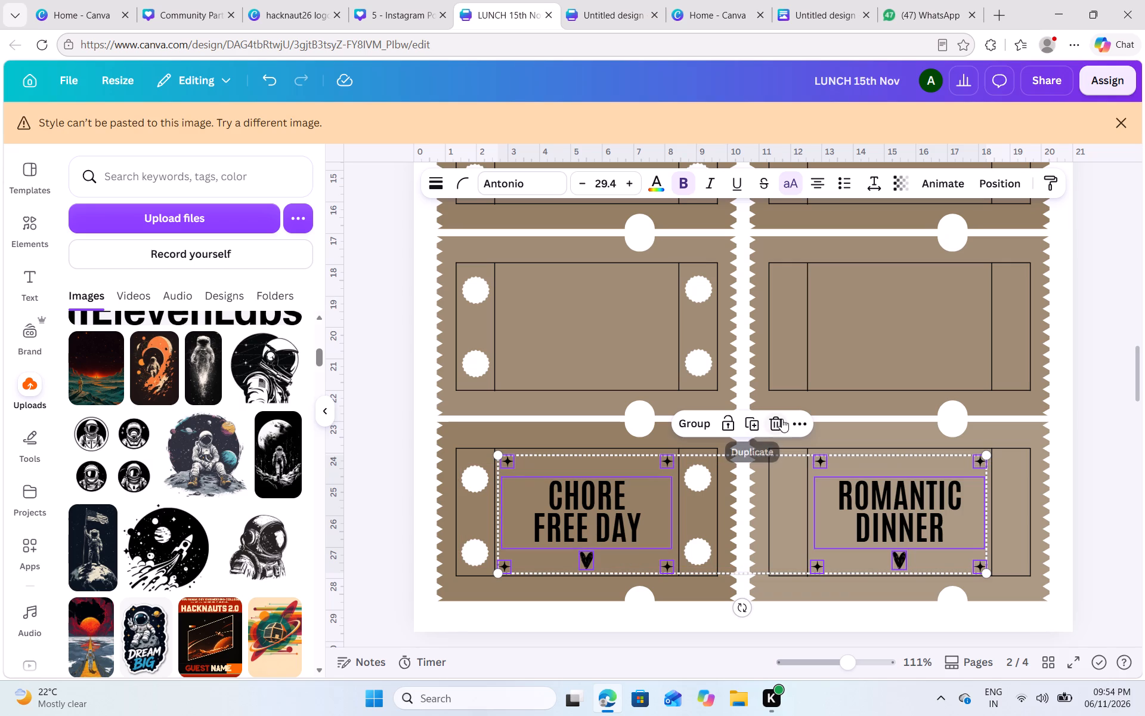
{"action": "left_click", "coordinate": [779, 419]}
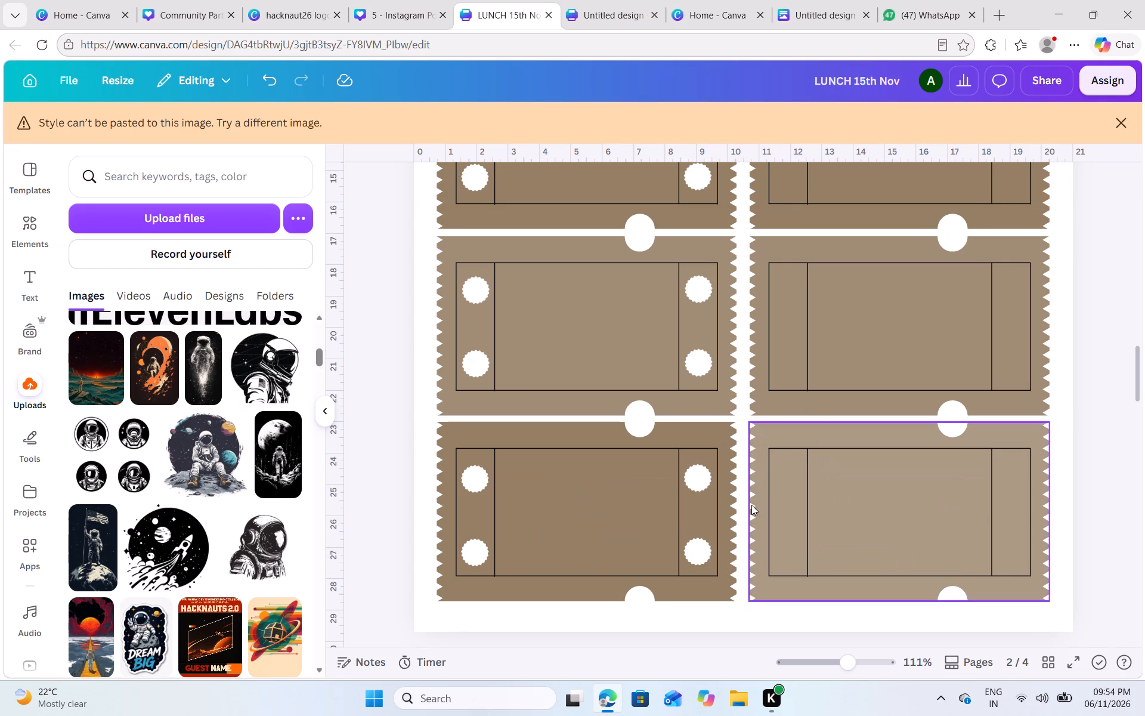